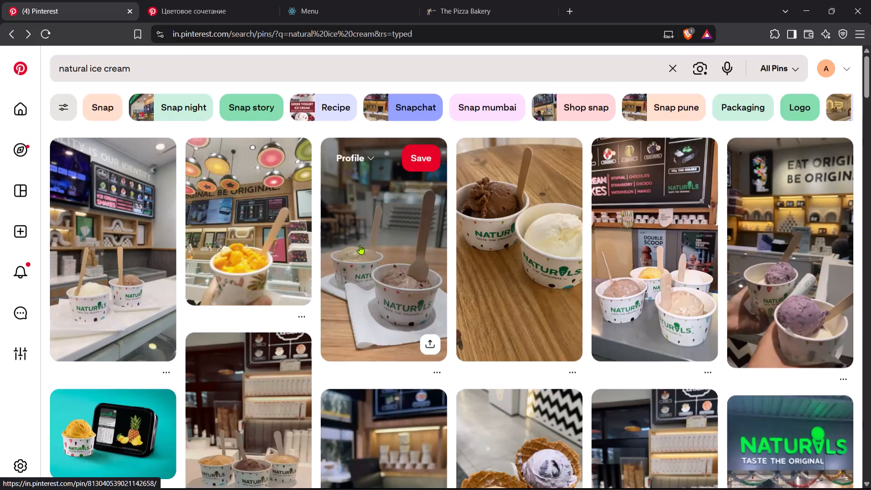
Look over the natural ice cream search results, opening the first shop-counter photo and returning to the results.
scroll(667, 255, "left", 3)
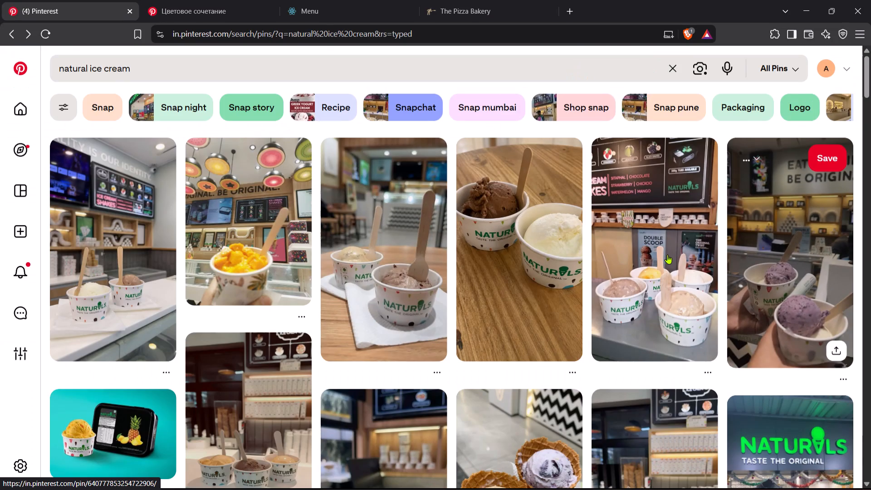
left_click(75, 315)
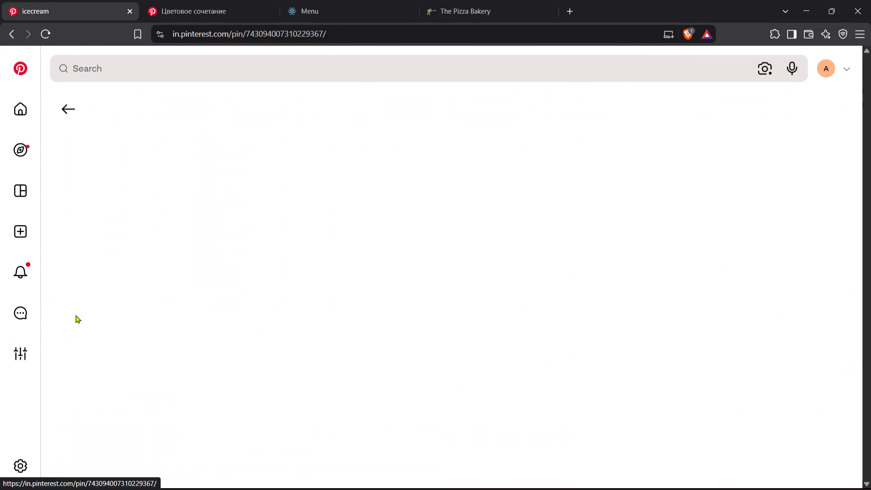
left_click(66, 108)
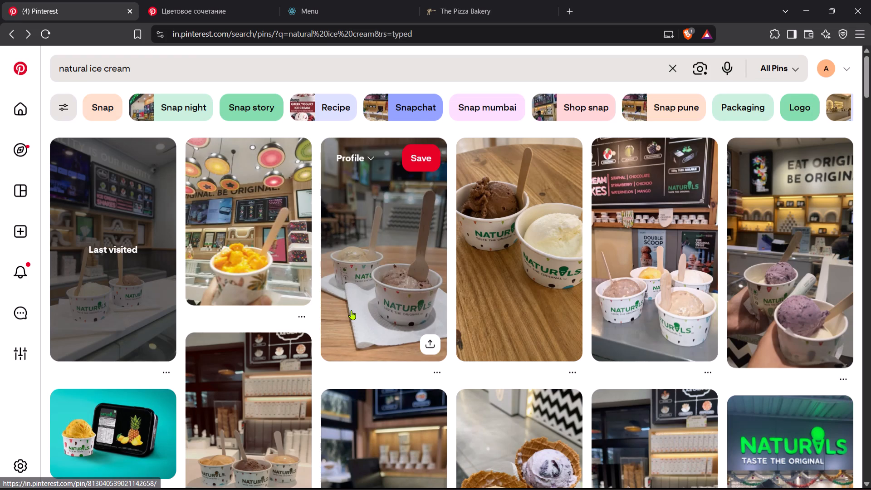
scroll(350, 257, "up", 2)
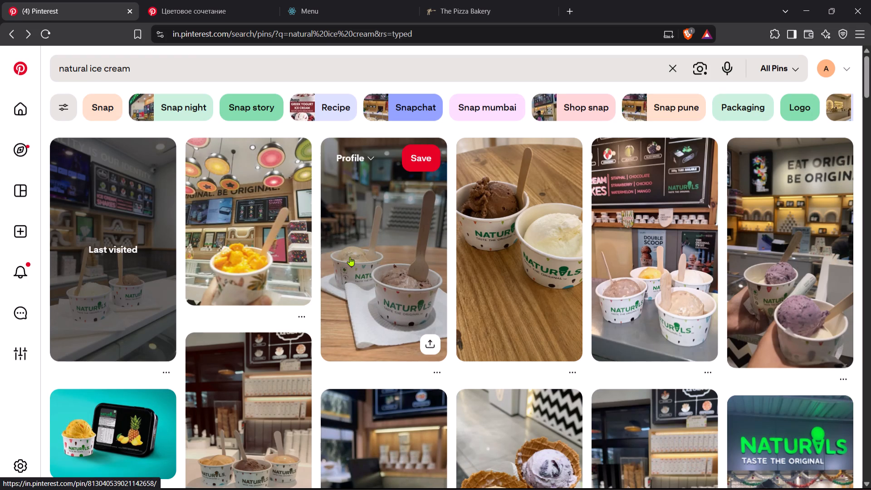
Open the mango ice cream pin with fruit-patterned lamps and browse its related pins for a suitable Naturals cup photo.
left_click(260, 240)
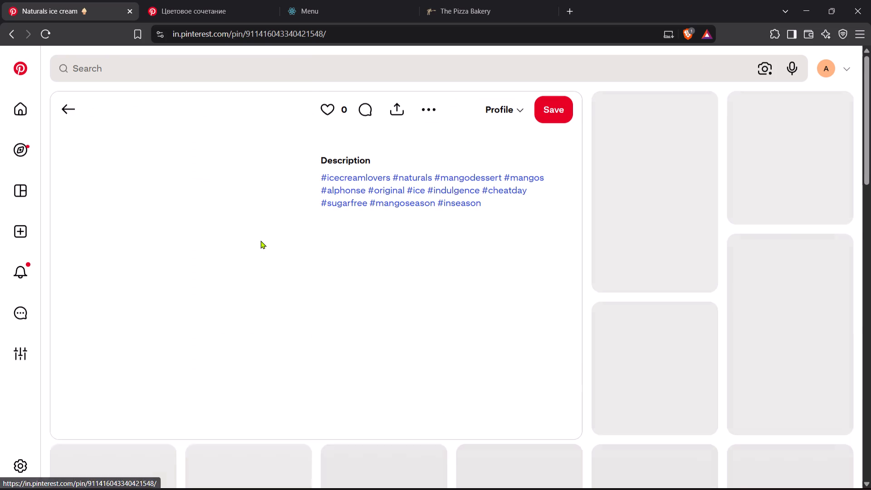
scroll(245, 347, "right", 1)
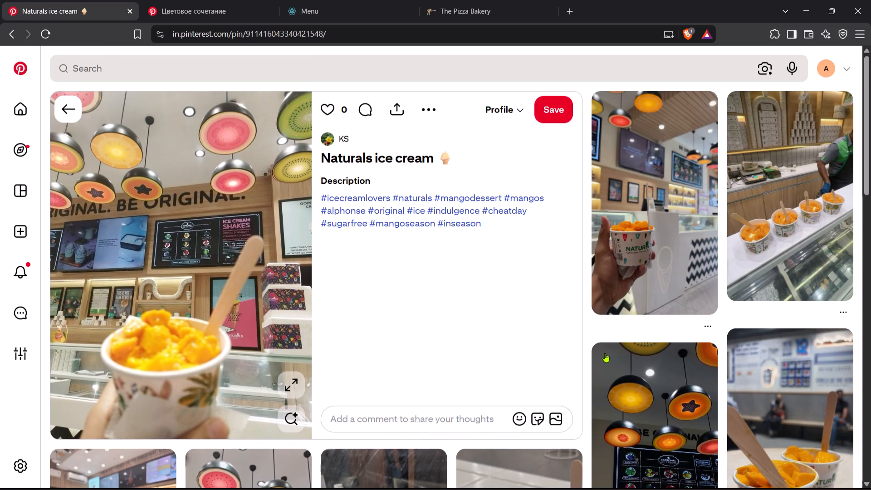
scroll(605, 353, "down", 7)
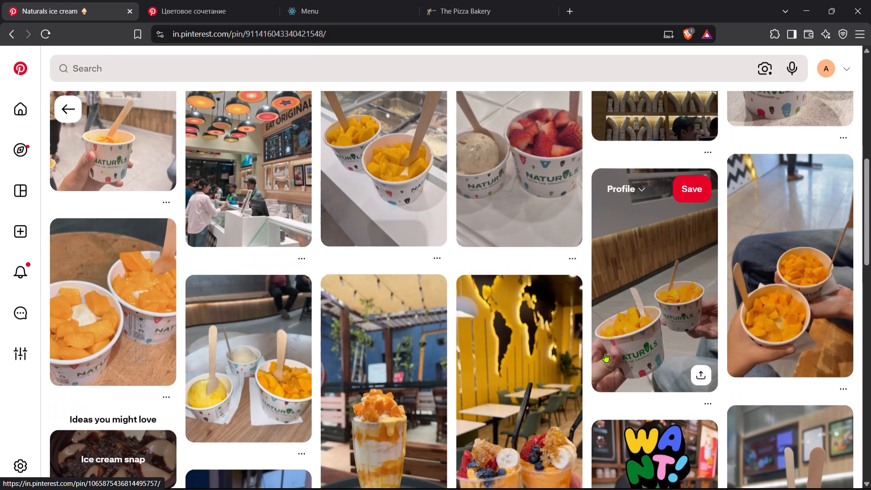
scroll(605, 353, "down", 8)
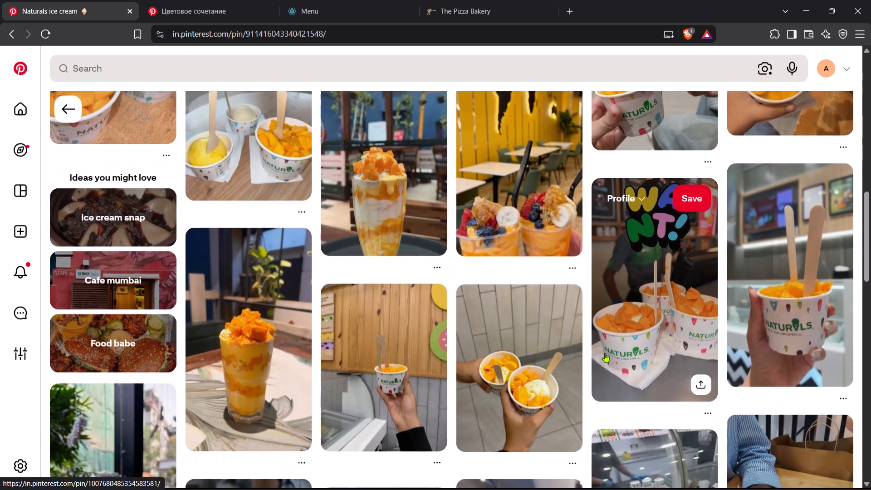
scroll(605, 353, "down", 3)
scroll(605, 353, "up", 2)
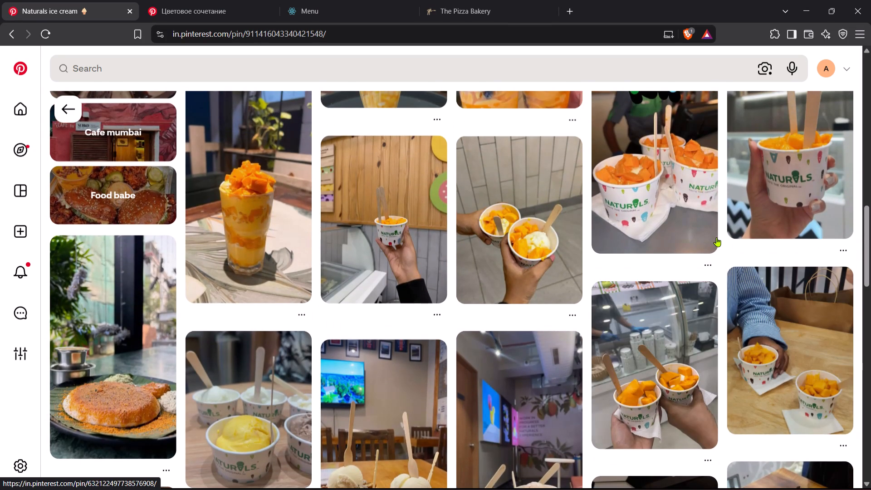
scroll(716, 237, "up", 4)
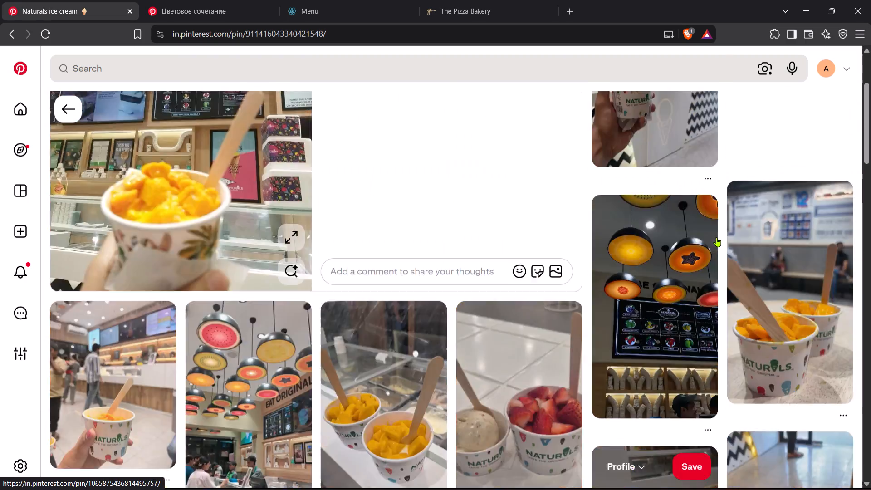
scroll(716, 237, "up", 2)
scroll(716, 237, "down", 5)
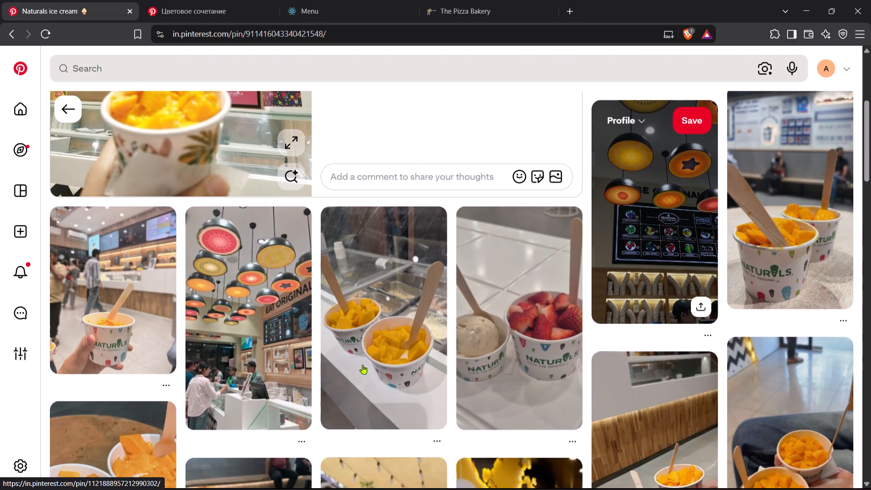
scroll(332, 376, "down", 7)
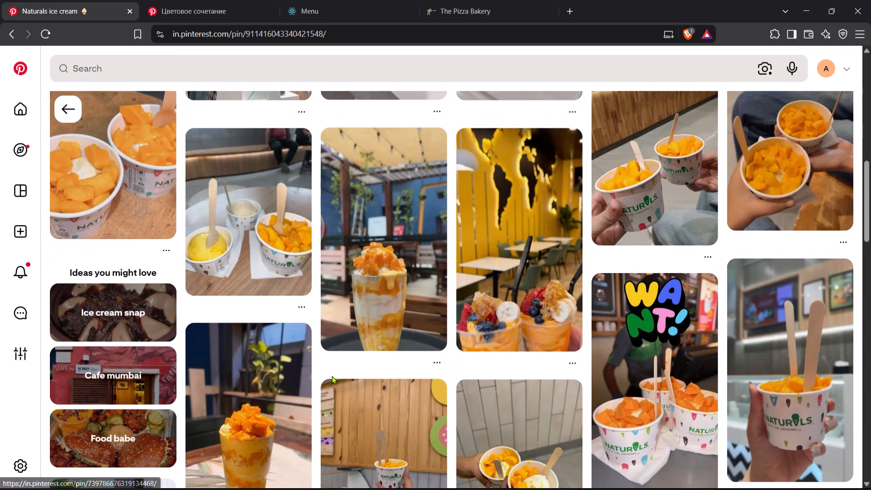
scroll(332, 376, "down", 8)
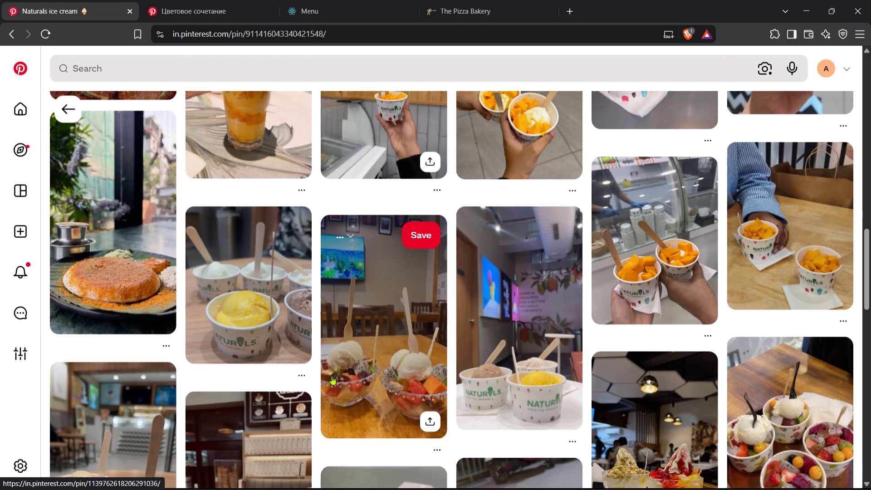
scroll(332, 376, "down", 3)
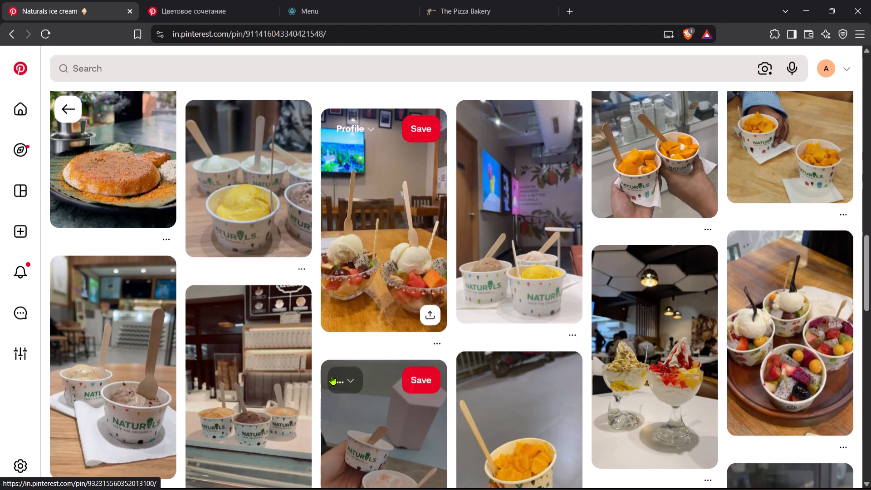
scroll(332, 376, "down", 4)
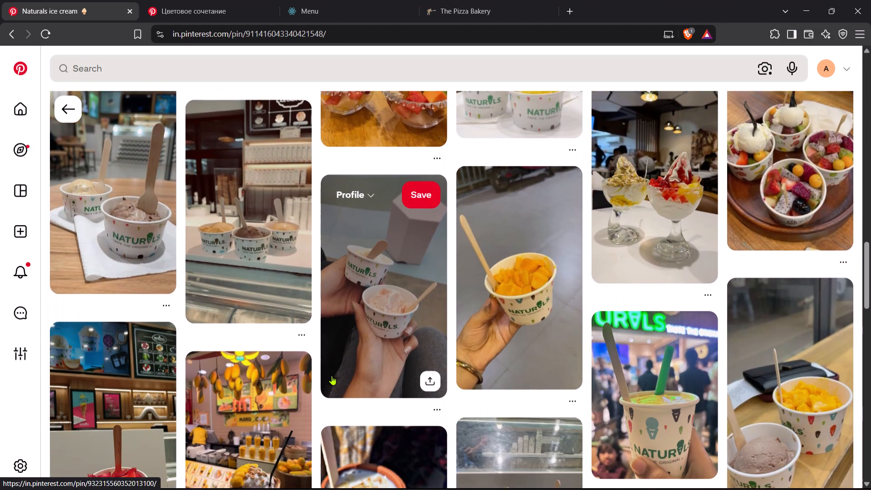
scroll(332, 376, "down", 5)
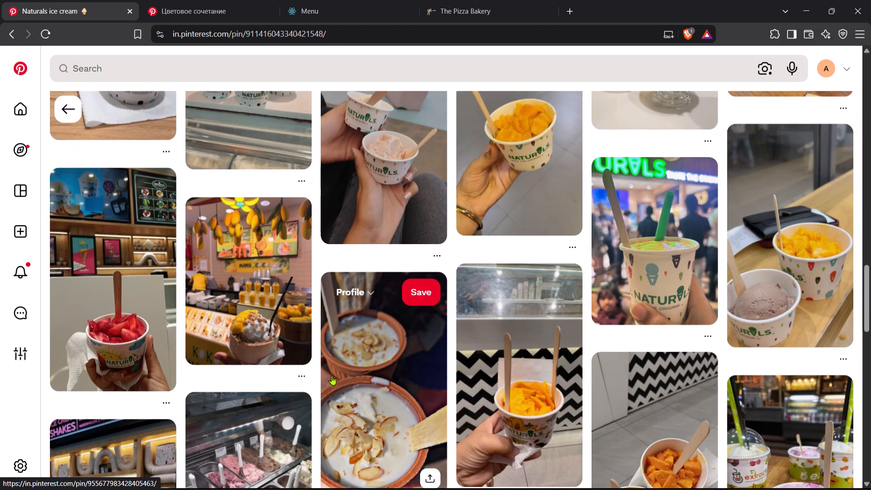
scroll(332, 376, "down", 9)
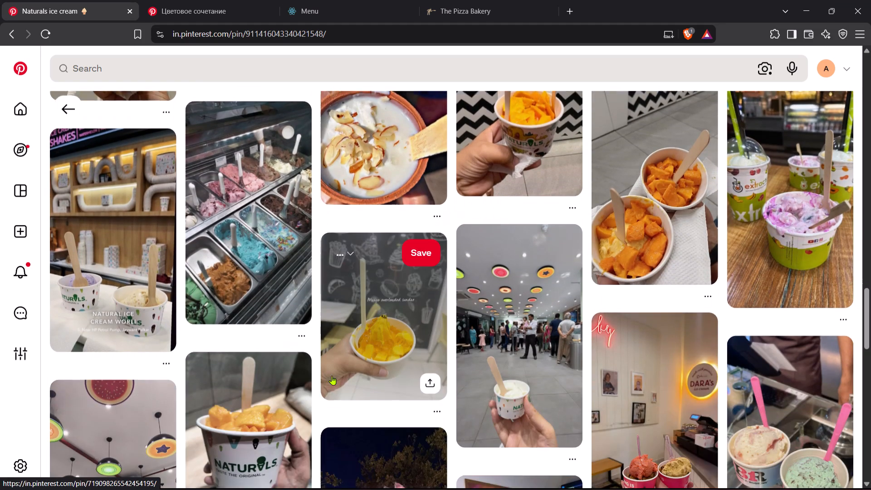
scroll(332, 376, "down", 3)
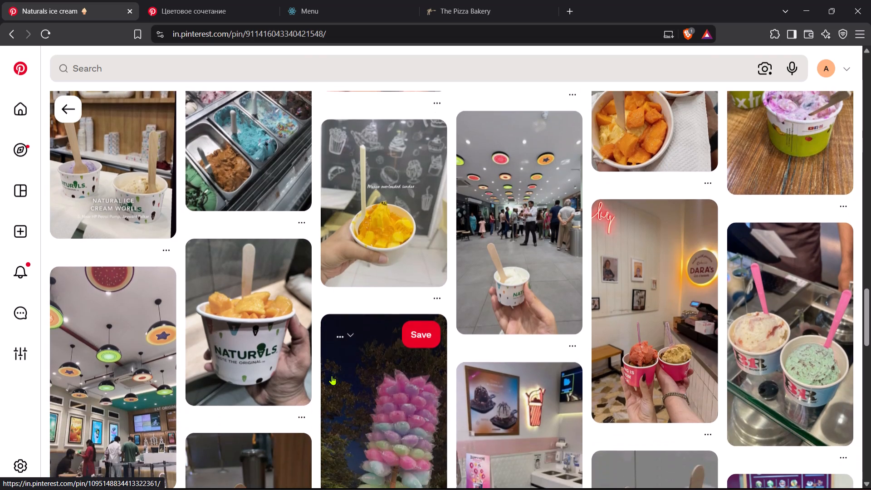
scroll(461, 375, "down", 4)
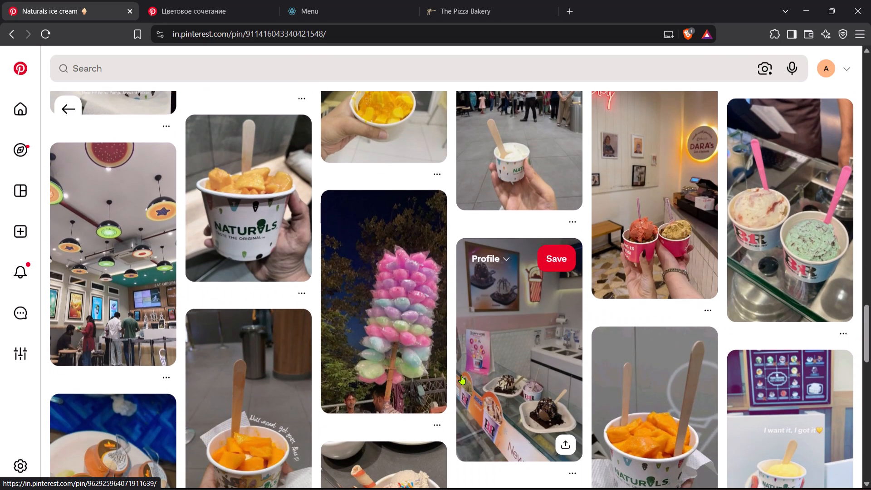
scroll(265, 367, "down", 2)
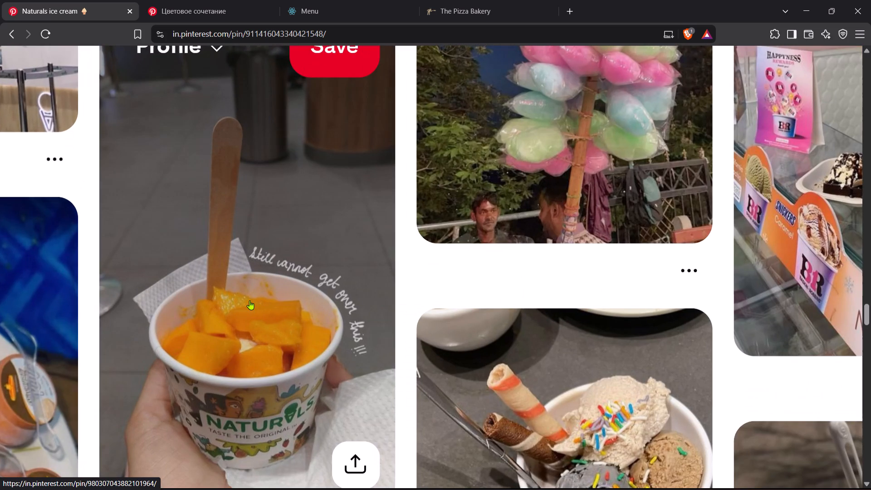
Open the Naturals mango cup pin captioned "Still cannot get over this" and copy its image.
left_click(250, 300)
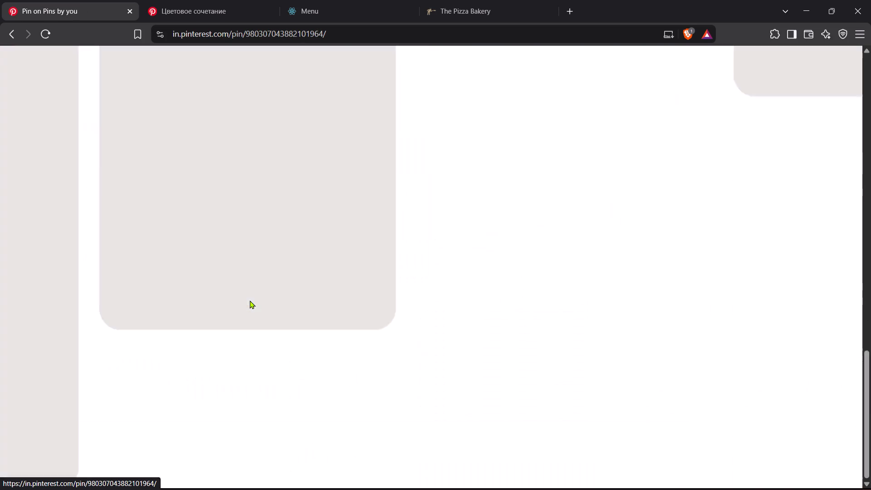
scroll(326, 268, "up", 1)
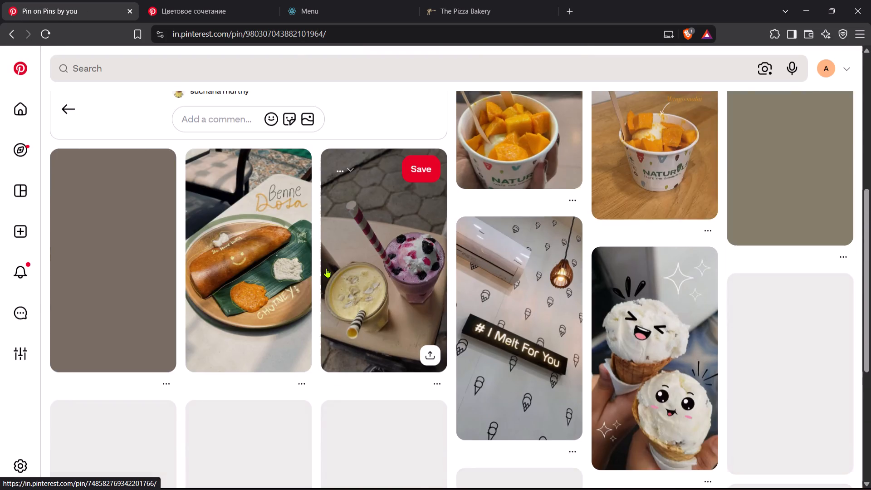
scroll(326, 268, "up", 13)
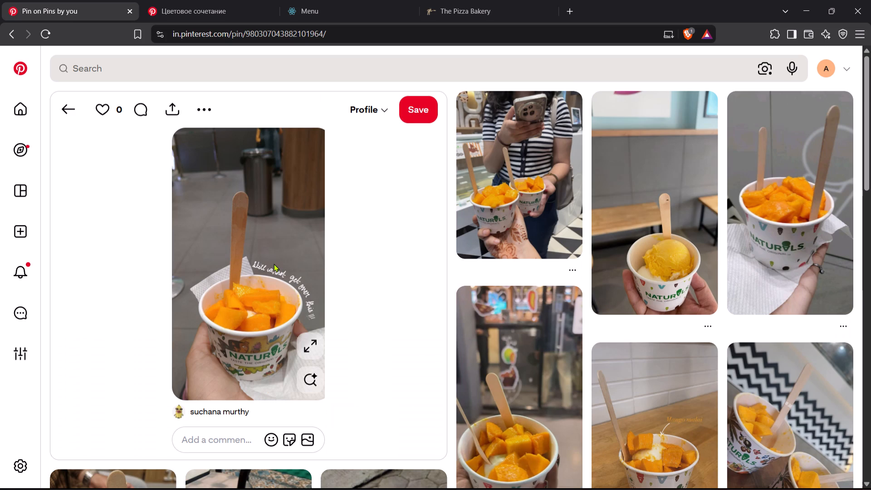
right_click(252, 263)
left_click(301, 307)
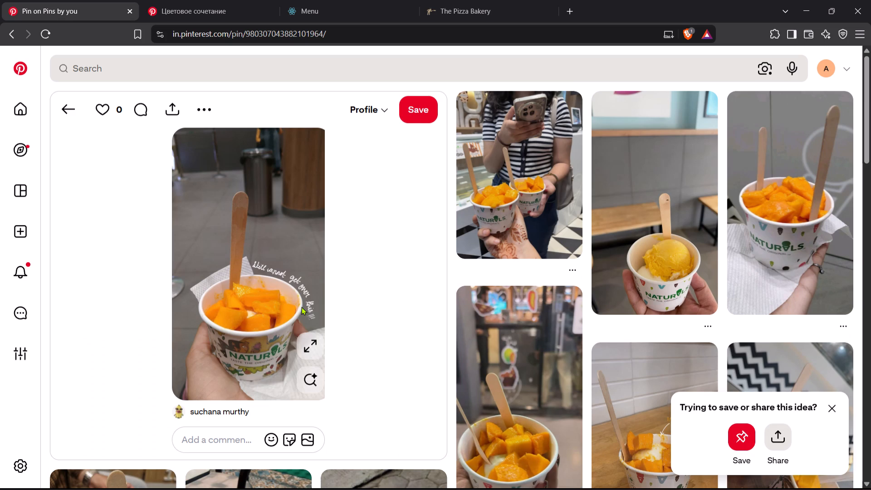
Switch to Figma, paste the copied mango cup image, and place it beside frame 8 at about X 7730, Y 9020.
key("alt+Tab")
key("alt+Tab")
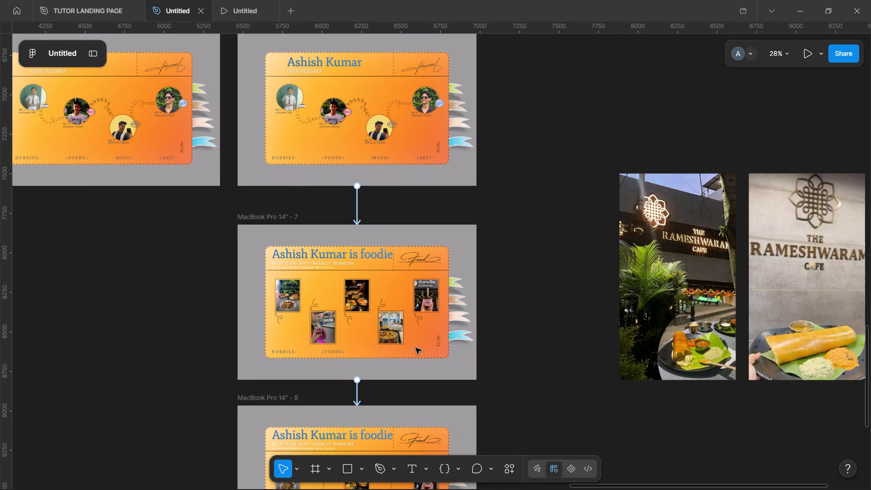
scroll(546, 423, "left", 1)
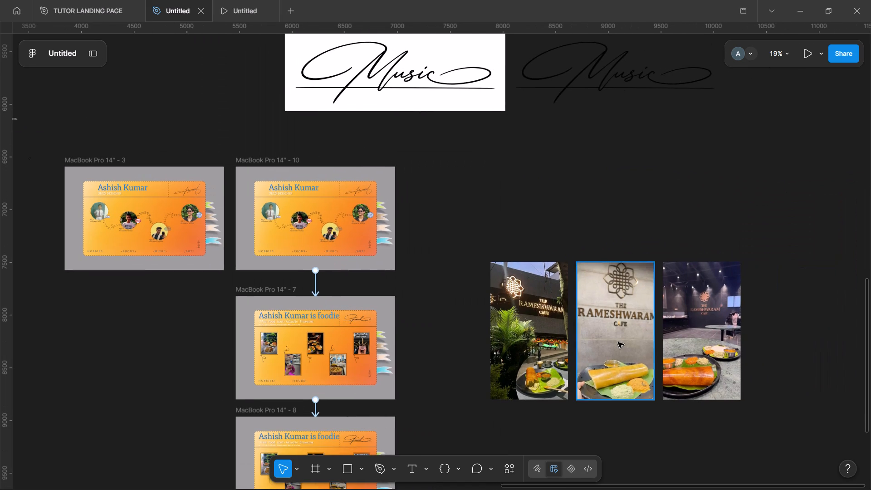
scroll(781, 223, "left", 1)
scroll(610, 190, "down", 3)
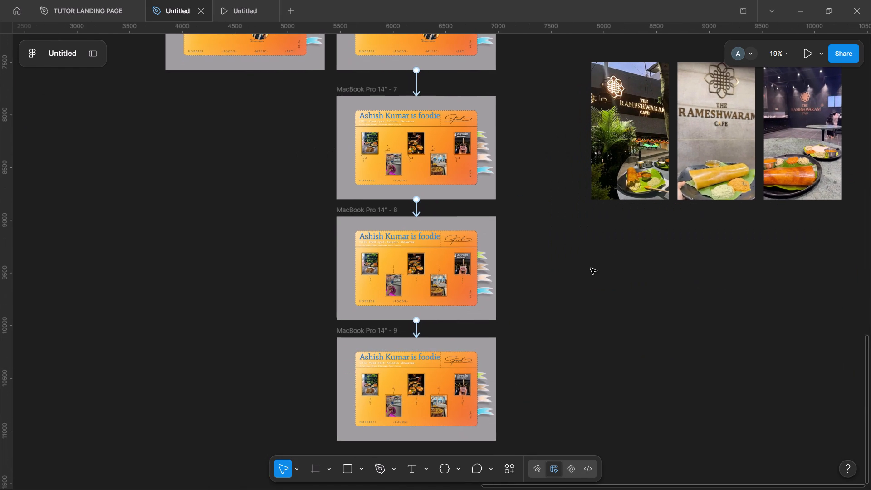
double_click(591, 268)
key("ctrl+v")
left_click_drag(426, 265, 605, 299)
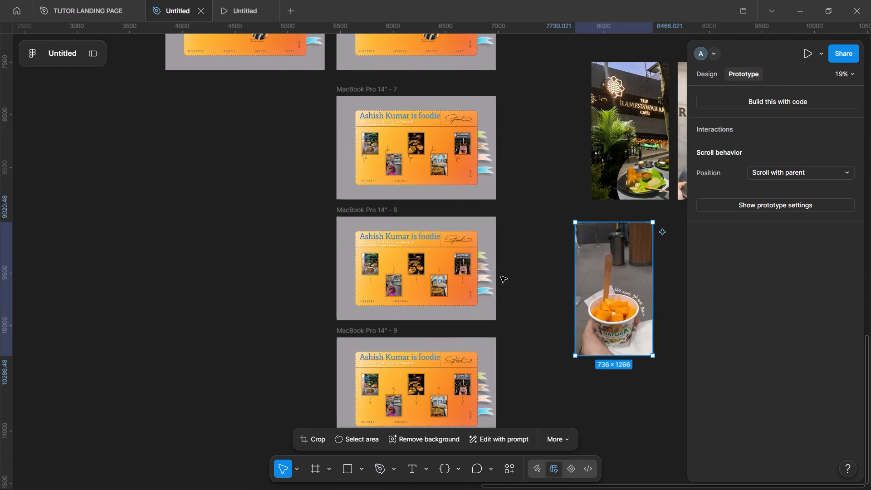
Check the design dimensions of the milano ice cream image in the MacBook Pro 14" - 8 frame.
left_click(338, 245)
double_click(355, 244)
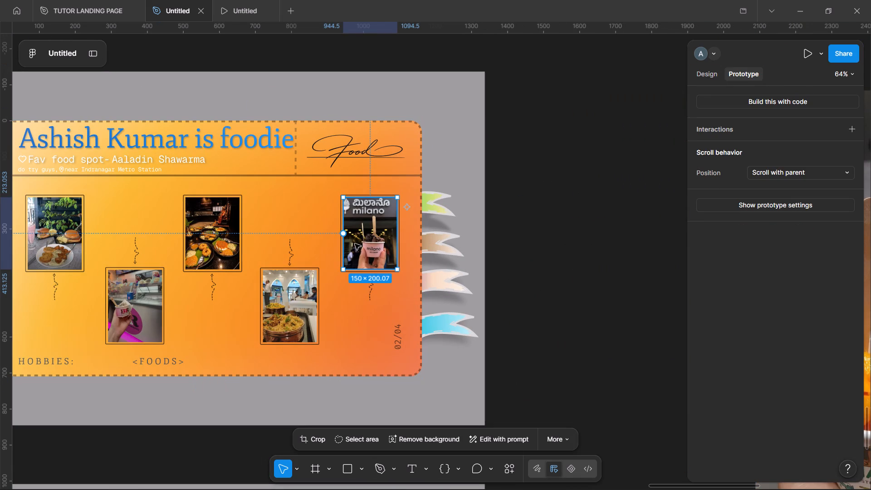
left_click(708, 67)
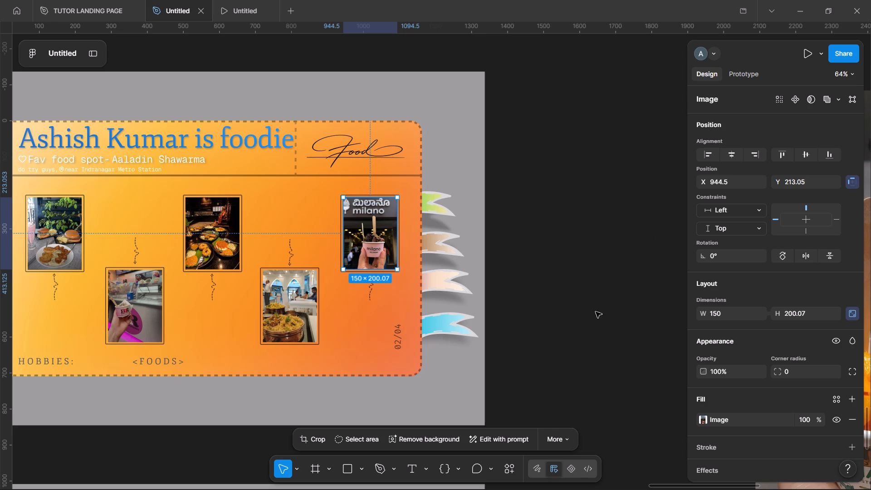
Set the pasted mango cup image's width to 150 with its proportions locked.
left_click(563, 322)
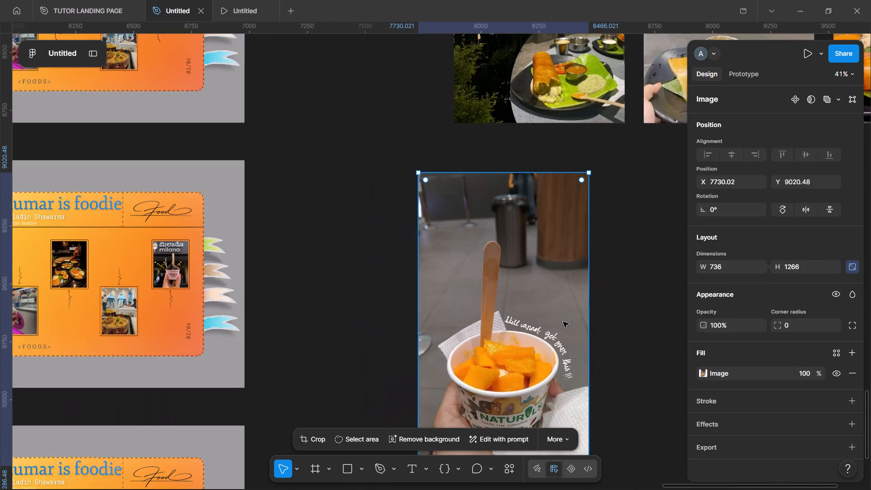
scroll(563, 322, "down", 1)
left_click(724, 269)
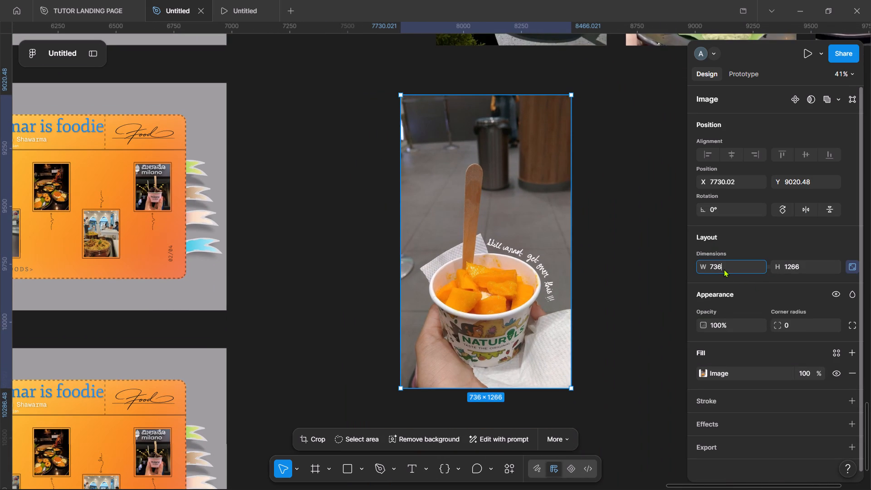
type("156")
key("BackSpace")
key("0")
key("Return")
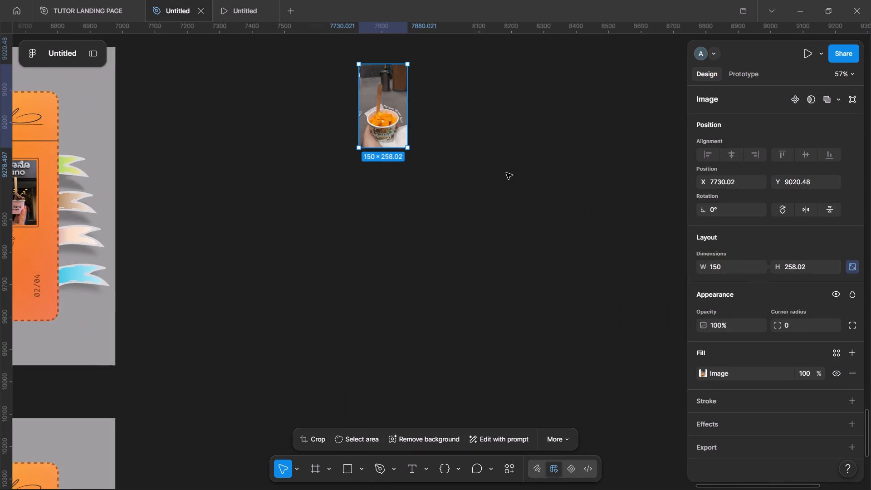
scroll(506, 173, "up", 1)
scroll(438, 162, "up", 1)
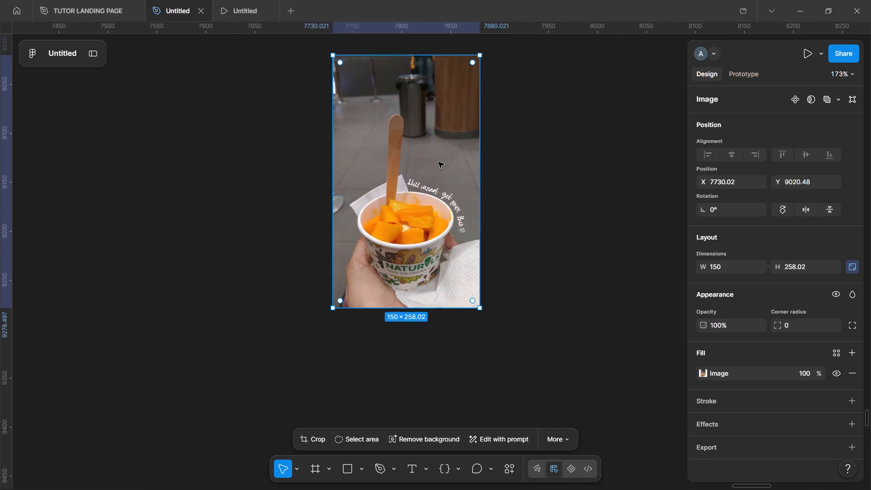
Crop the pasted mango cup image from its top edge to about 150 × 200.
double_click(441, 162)
left_click_drag(406, 137, 431, 185)
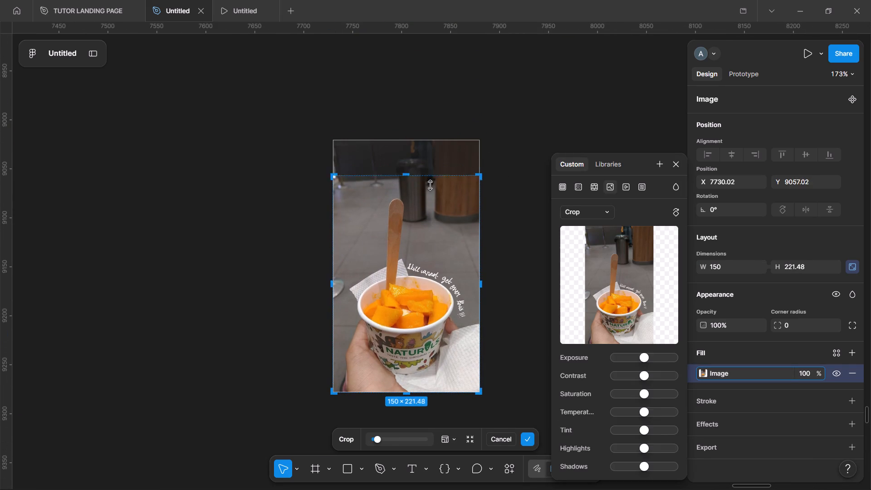
left_click_drag(431, 185, 444, 194)
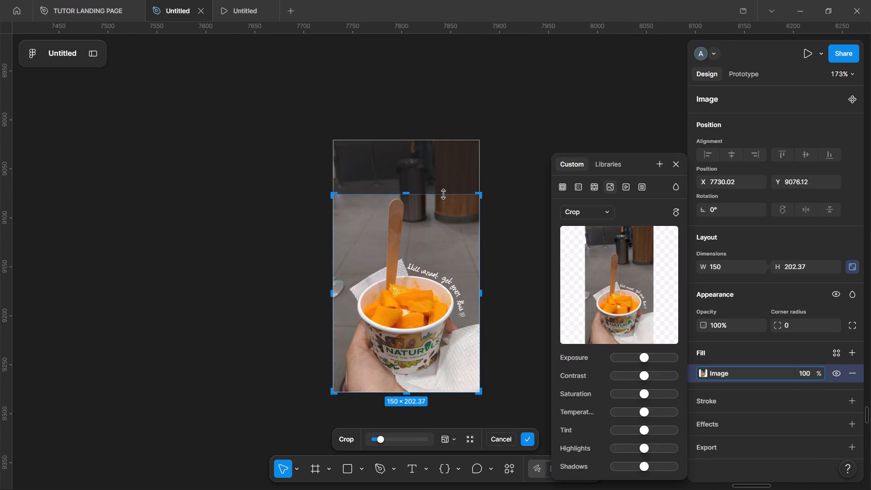
left_click_drag(444, 194, 443, 196)
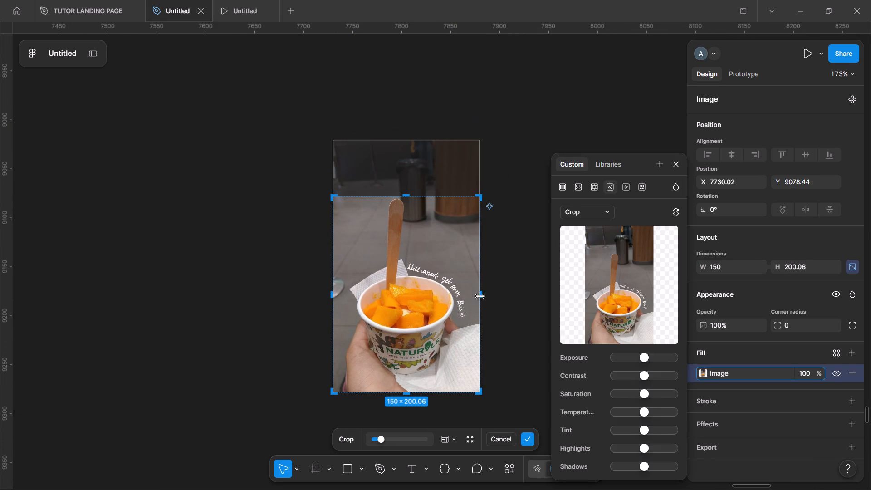
key("Return")
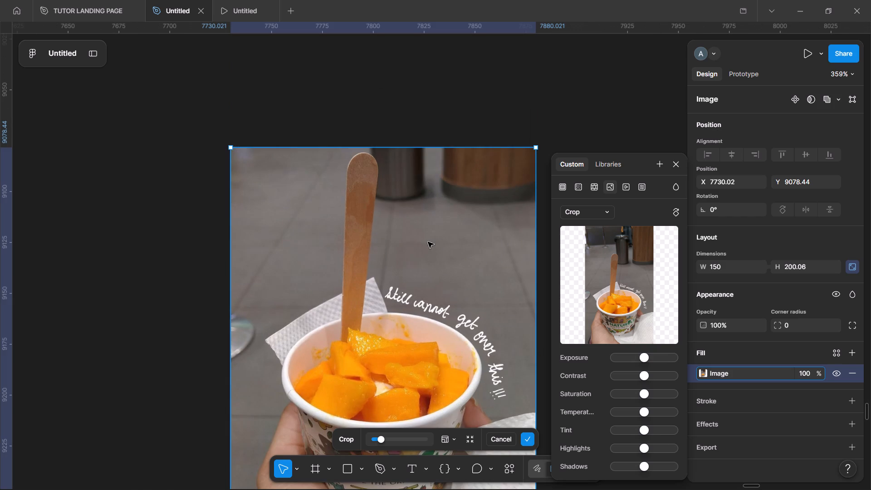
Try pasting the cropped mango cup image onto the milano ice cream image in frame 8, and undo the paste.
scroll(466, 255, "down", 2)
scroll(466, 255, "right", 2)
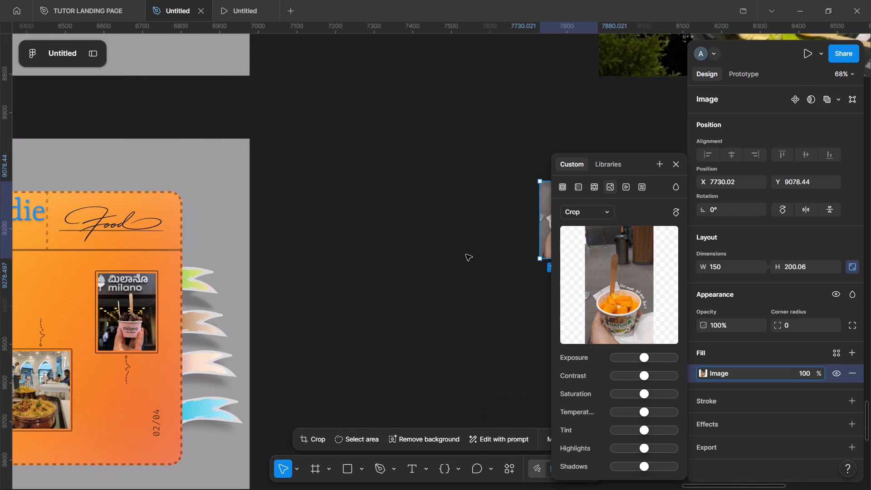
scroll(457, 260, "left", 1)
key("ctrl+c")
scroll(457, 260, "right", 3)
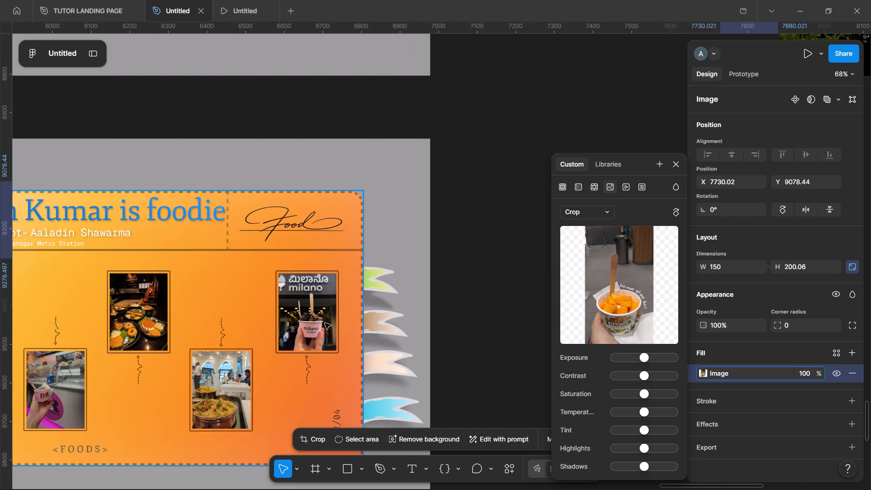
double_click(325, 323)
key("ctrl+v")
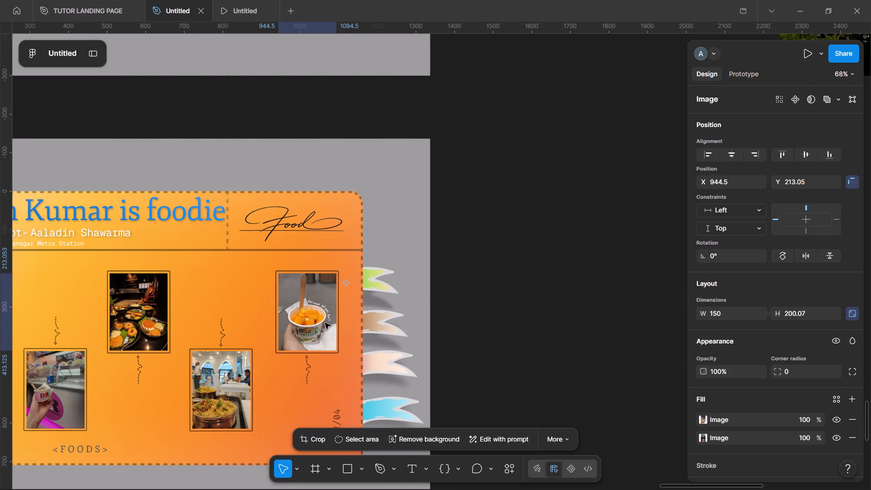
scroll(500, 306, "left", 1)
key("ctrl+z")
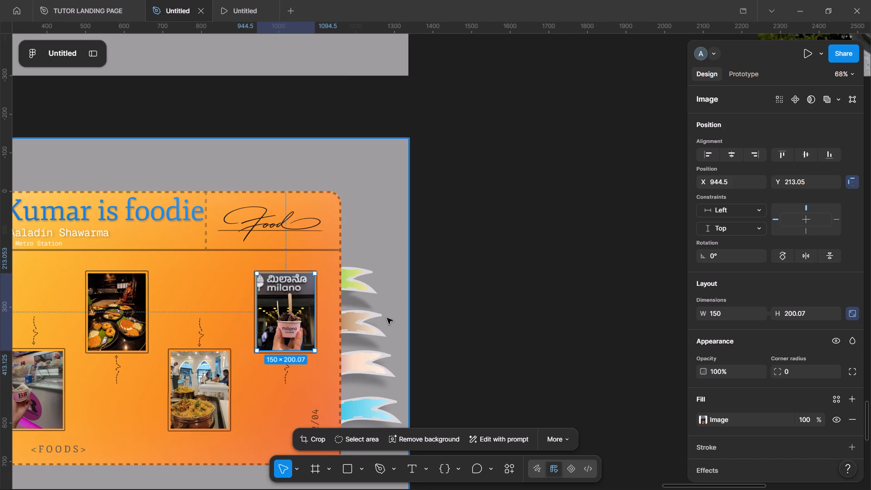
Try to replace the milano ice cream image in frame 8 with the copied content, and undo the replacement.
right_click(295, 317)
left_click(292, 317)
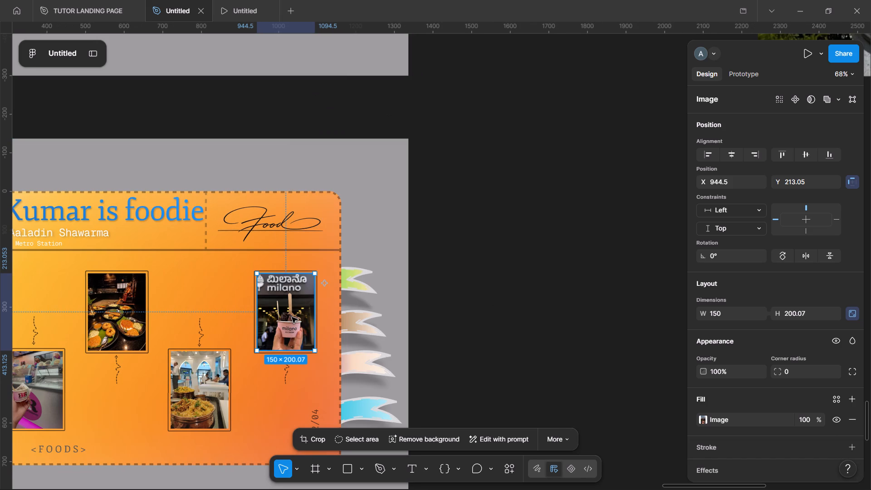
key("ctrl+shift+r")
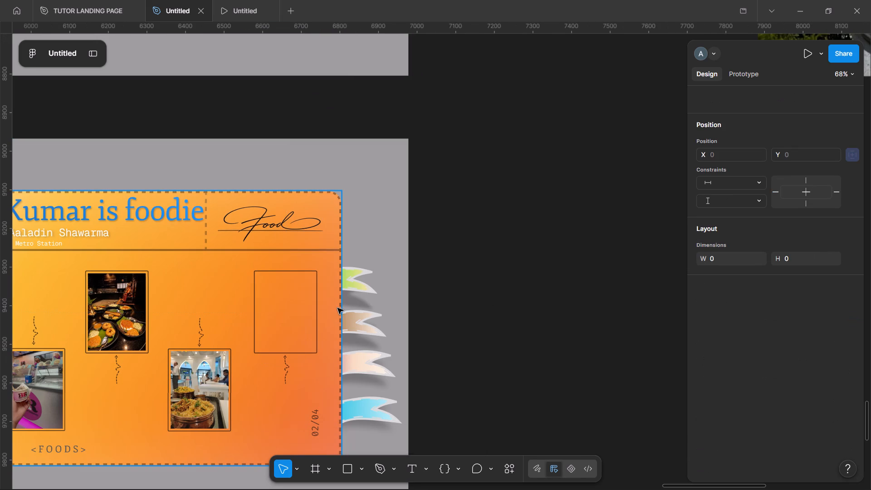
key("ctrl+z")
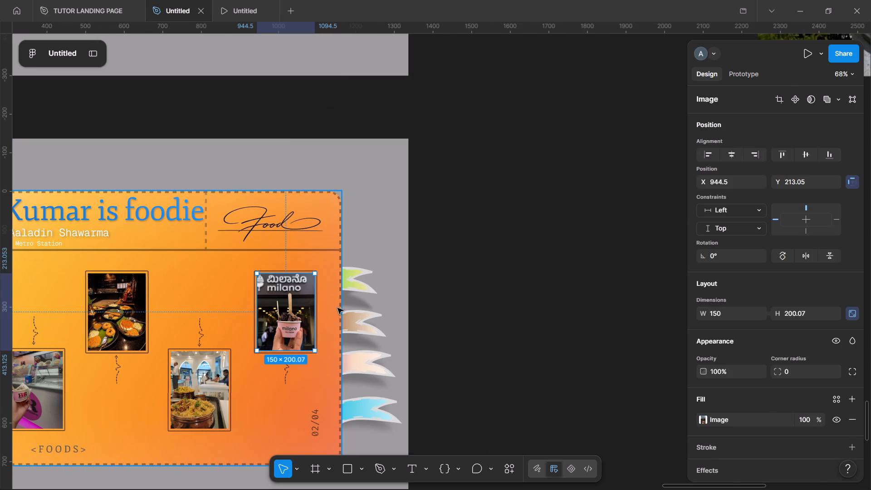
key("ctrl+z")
Copy the cropped mango cup image and use Paste to replace on the milano ice cream image in MacBook Pro 14" - 8.
scroll(493, 269, "left", 1)
left_click(533, 250)
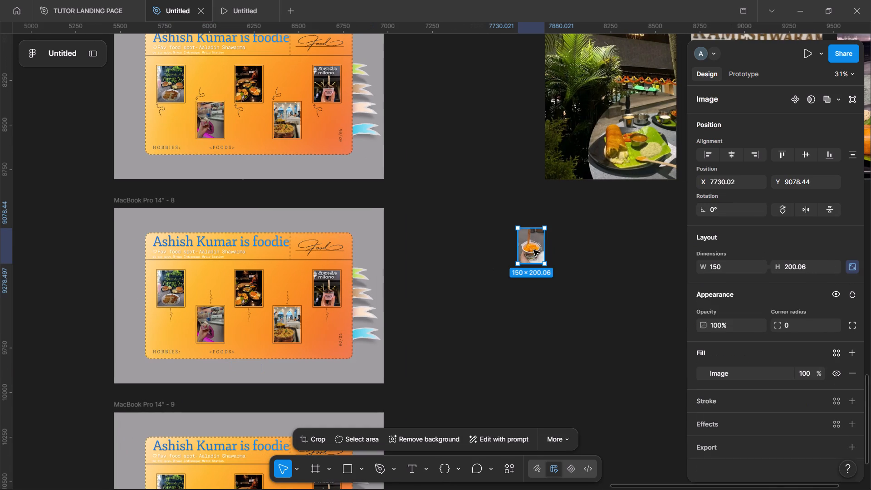
key("ctrl+c")
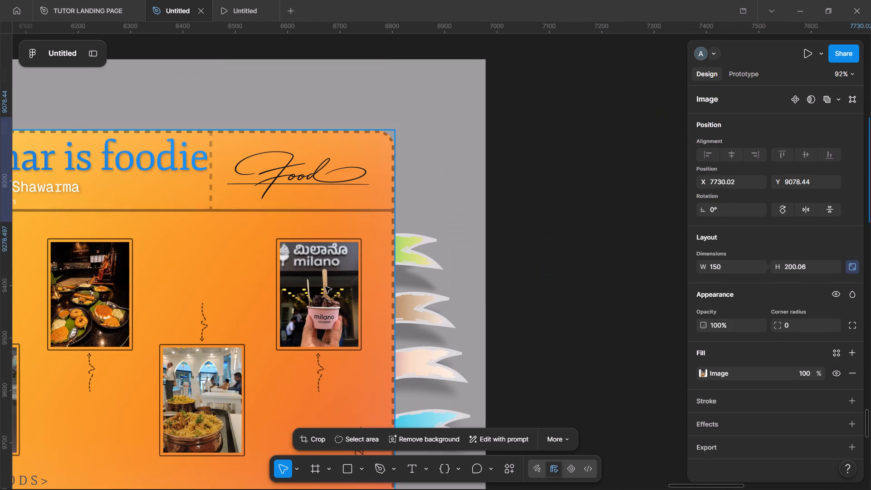
double_click(325, 287)
key("ctrl+shift+r")
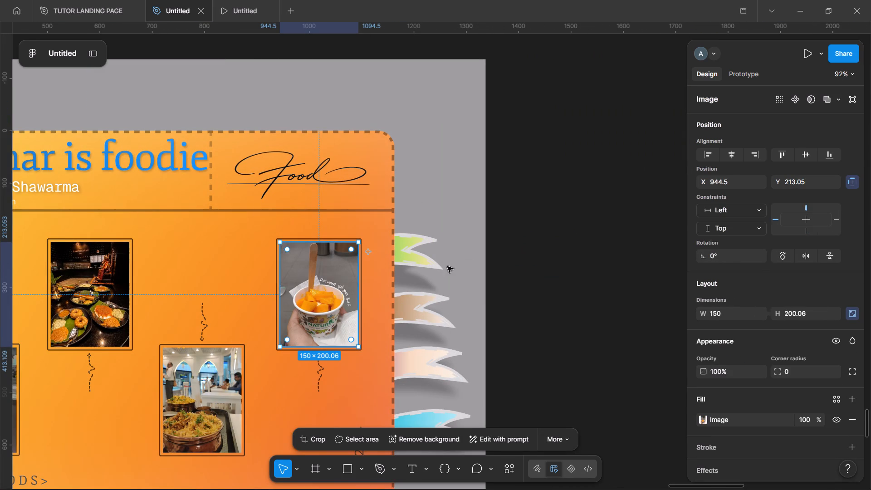
left_click(559, 245)
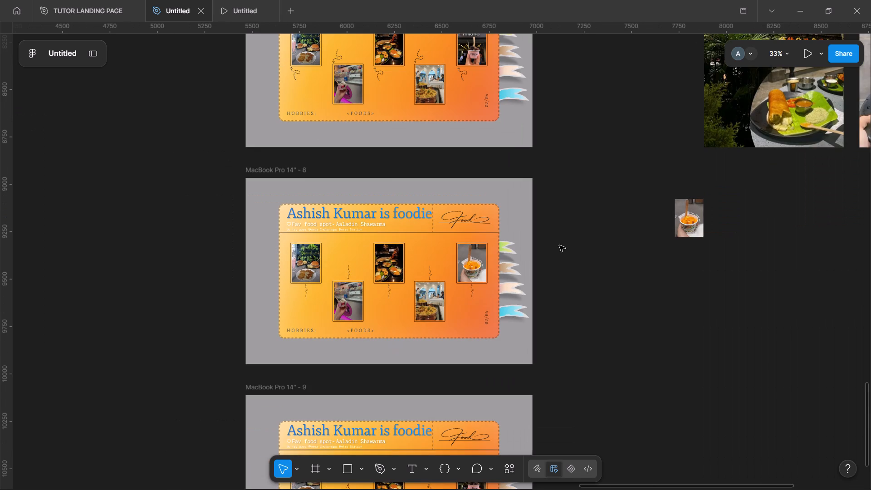
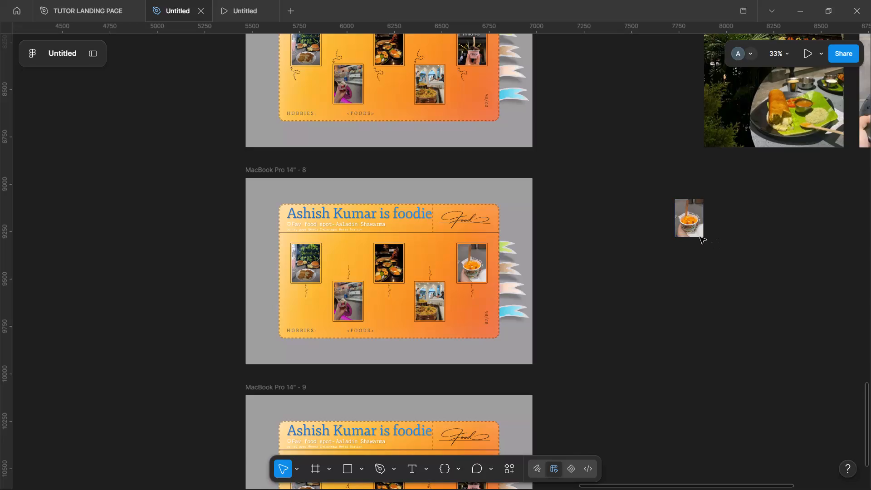
Enlarge the loose mango cup image beside frame 8 to about 730 × 974 and position it beneath the dosa-on-leaf photo.
left_click(690, 233)
scroll(690, 233, "left", 2)
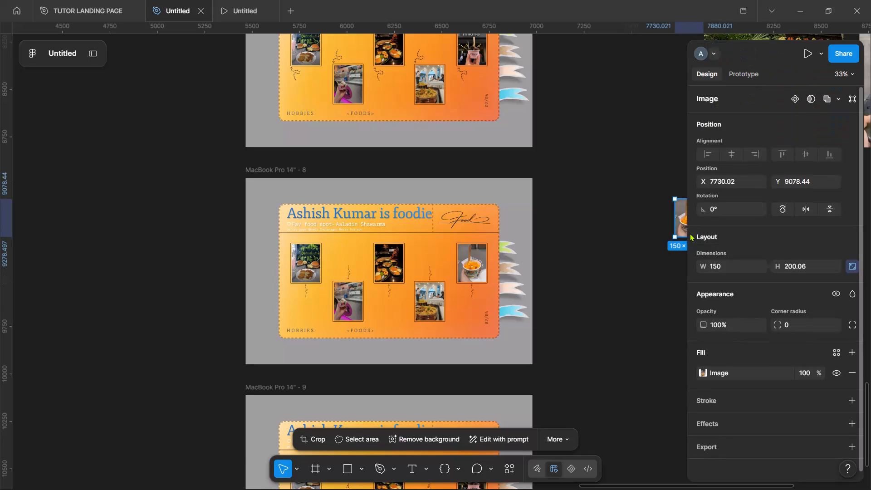
scroll(616, 251, "left", 2)
left_click_drag(547, 238, 646, 318)
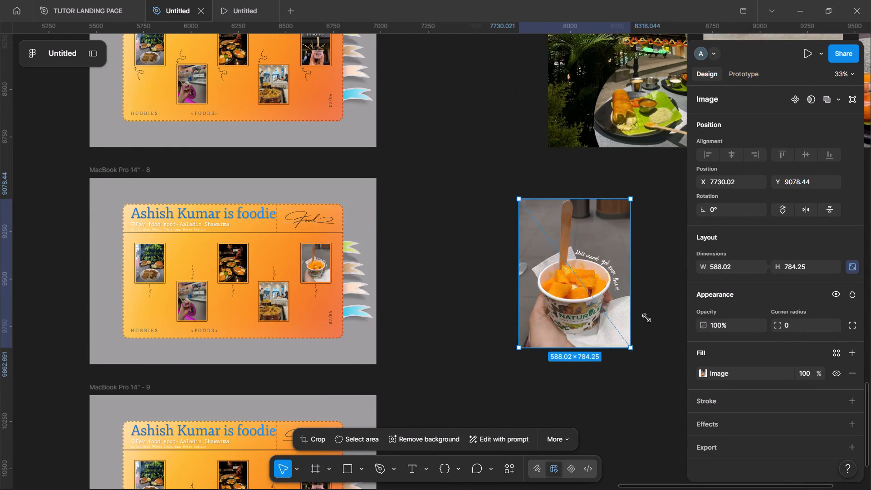
left_click_drag(646, 318, 658, 333)
left_click_drag(611, 318, 640, 305)
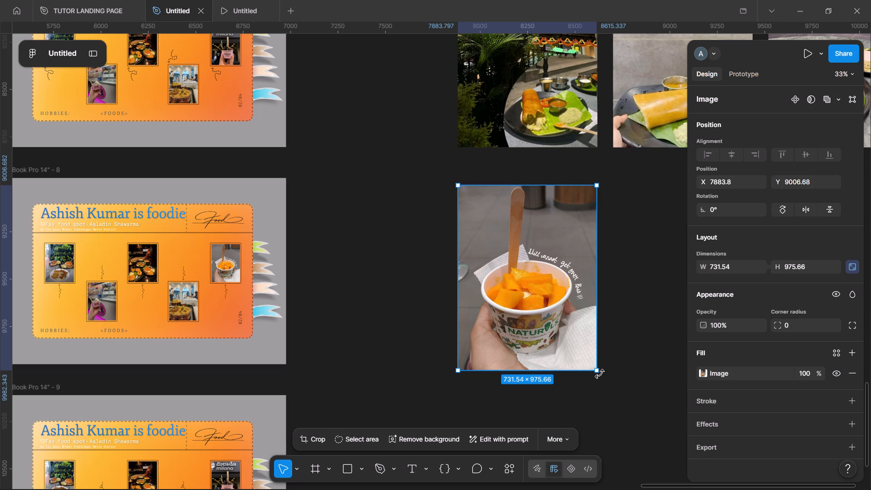
left_click_drag(597, 372, 592, 370)
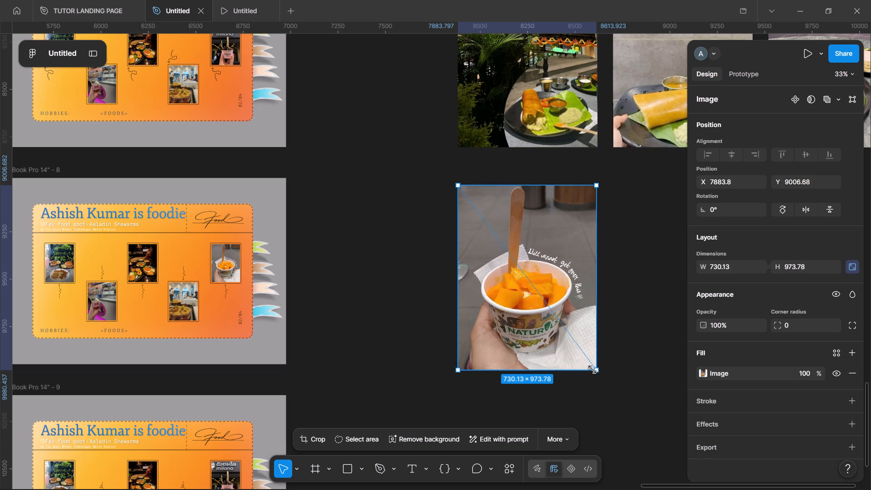
left_click_drag(592, 370, 592, 370)
left_click(633, 315)
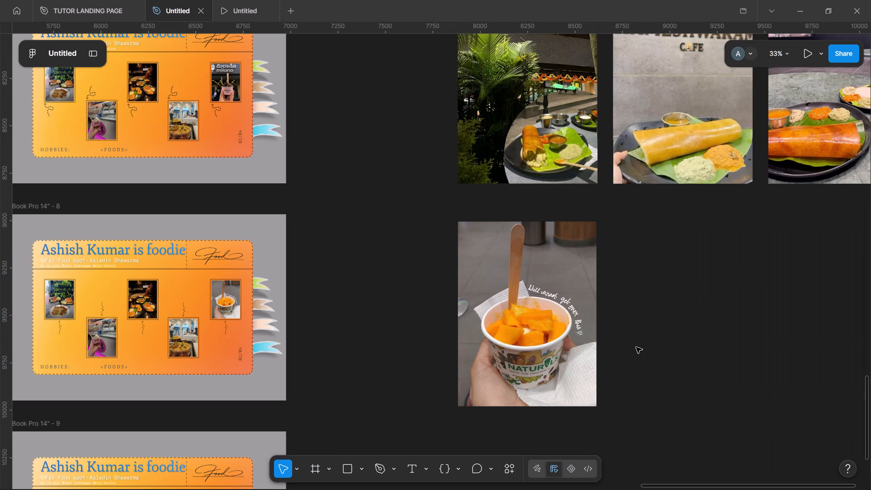
Examine the food card in MacBook Pro 14" - 8, including its mango cup image, other photos and dashed arrows.
left_click(394, 290)
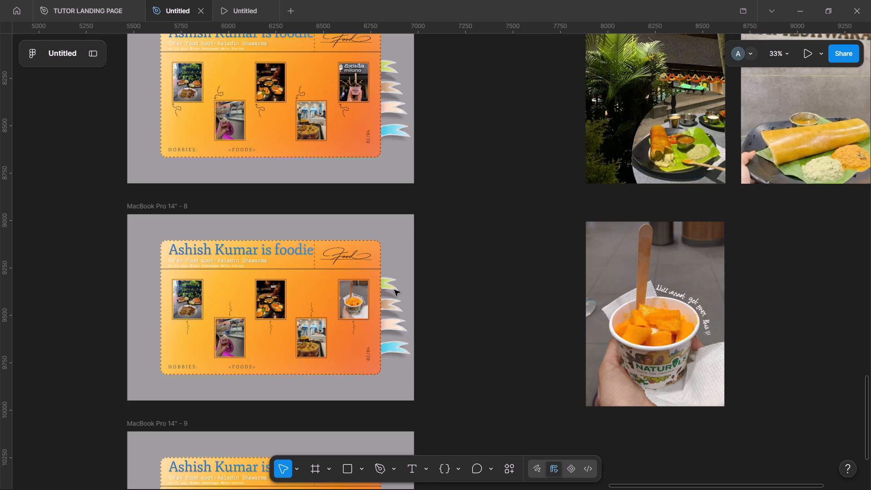
left_click(516, 298)
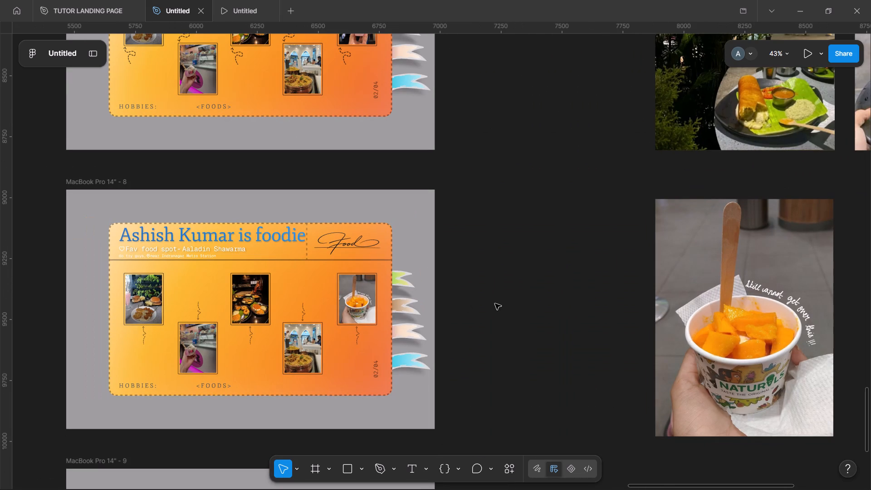
left_click(495, 304)
scroll(495, 304, "right", 2)
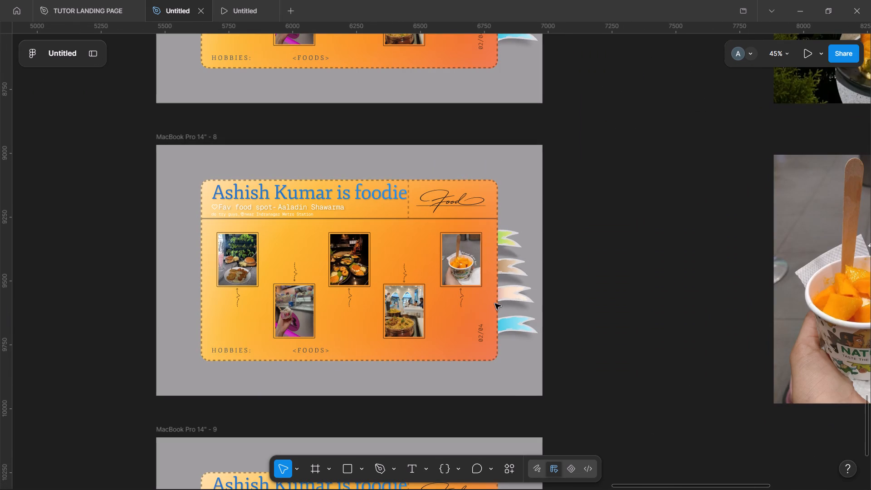
left_click(597, 290)
left_click(607, 276)
scroll(607, 276, "right", 2)
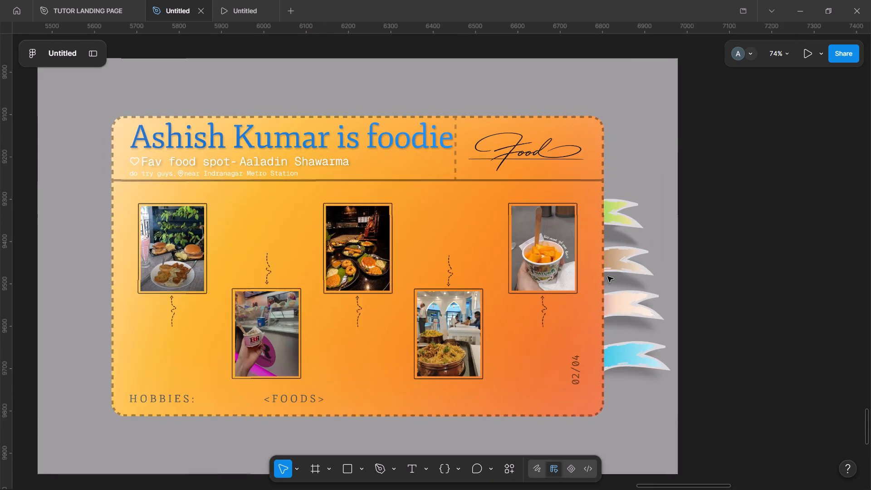
scroll(607, 276, "right", 1)
scroll(607, 276, "down", 1)
scroll(607, 276, "up", 1)
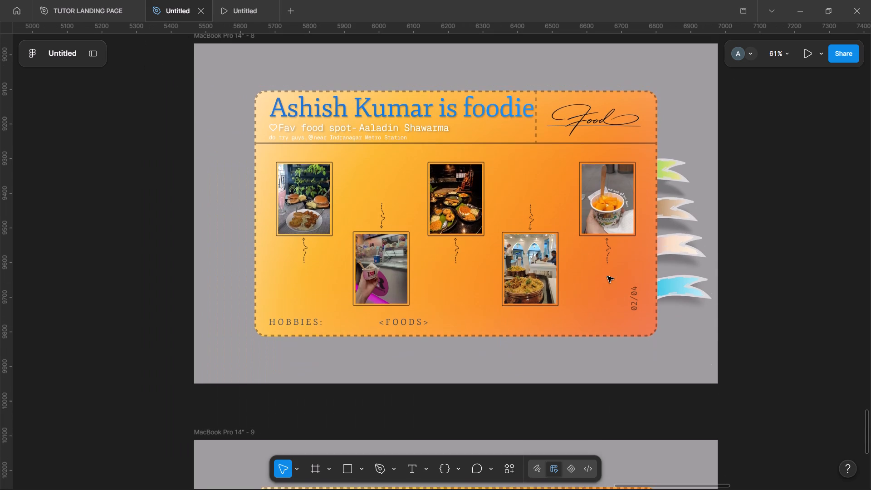
scroll(607, 276, "up", 1)
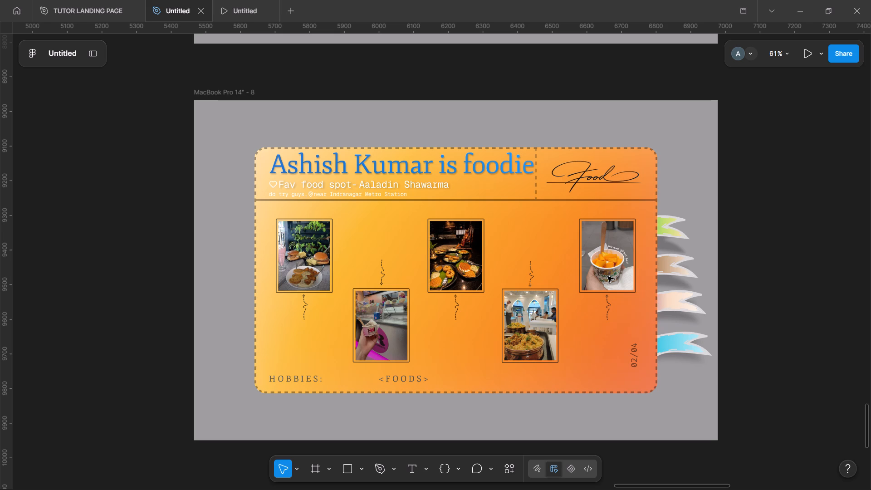
left_click(780, 244)
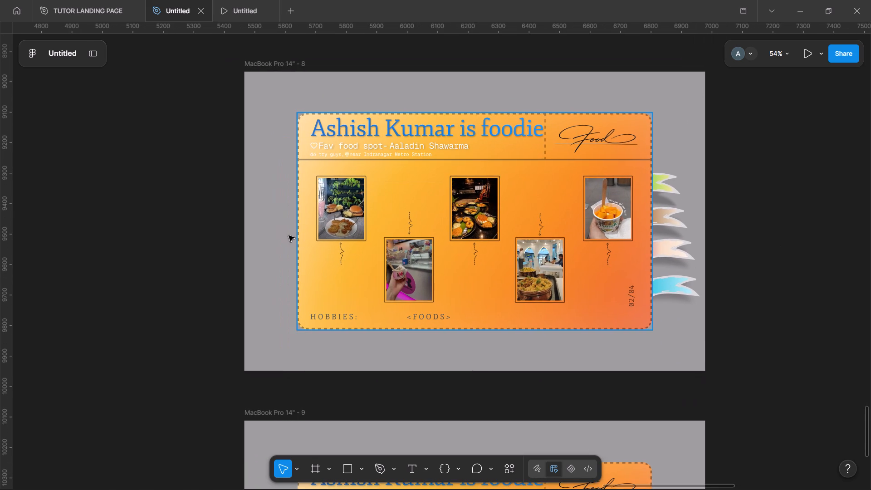
left_click(206, 241)
scroll(300, 236, "right", 1)
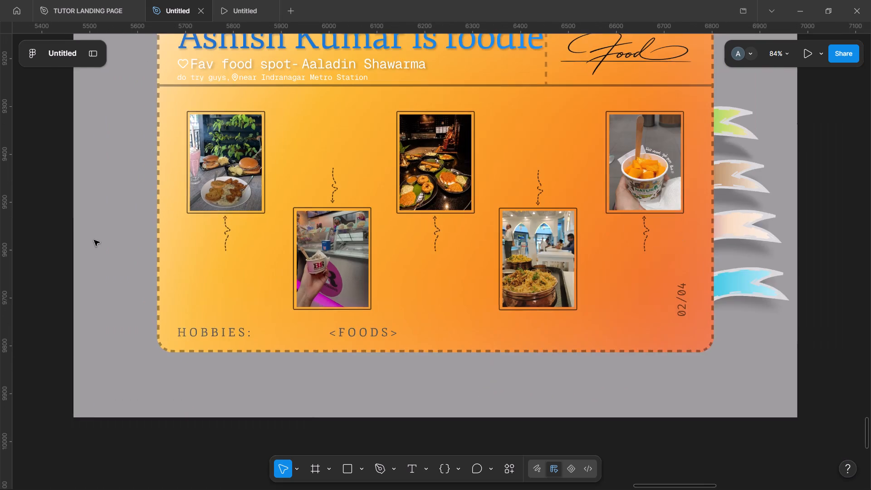
scroll(94, 240, "up", 1)
double_click(82, 239)
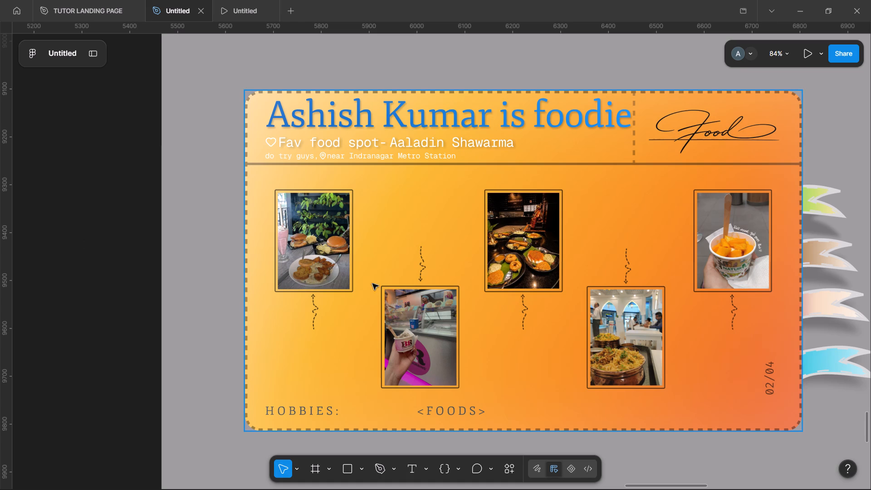
scroll(423, 265, "left", 2)
left_click(755, 240)
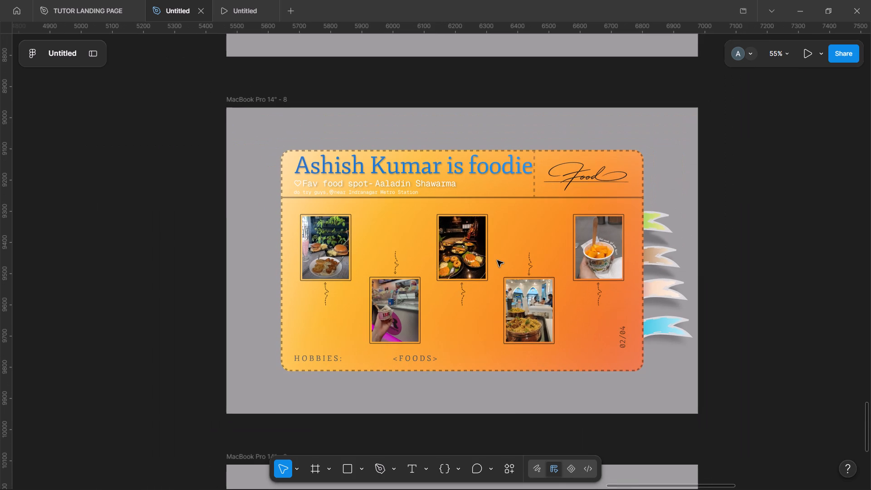
left_click(773, 237)
scroll(385, 289, "right", 1)
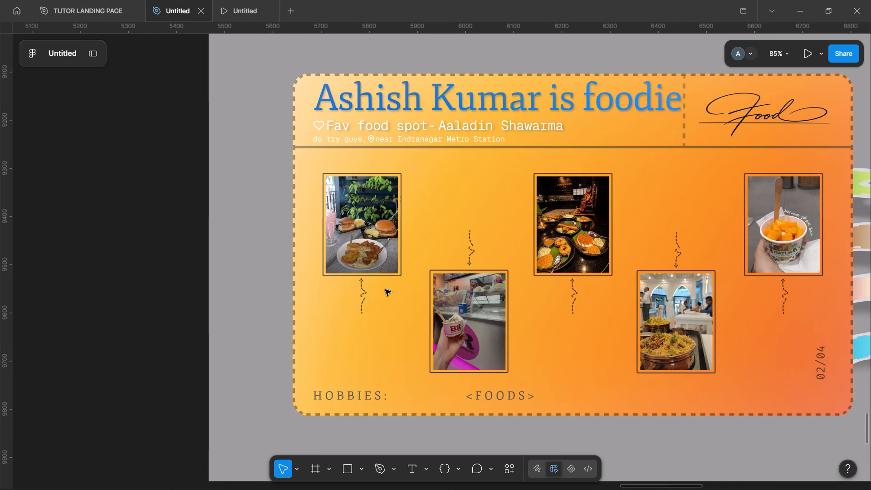
left_click(201, 308)
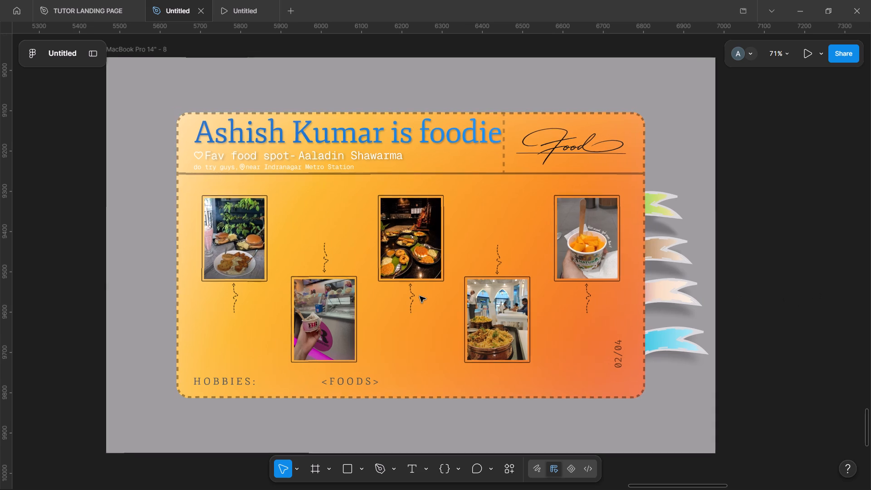
Examine the food card in MacBook Pro 14" - 7, inspecting the curly dashed arrow below the burger photo.
scroll(420, 296, "up", 6)
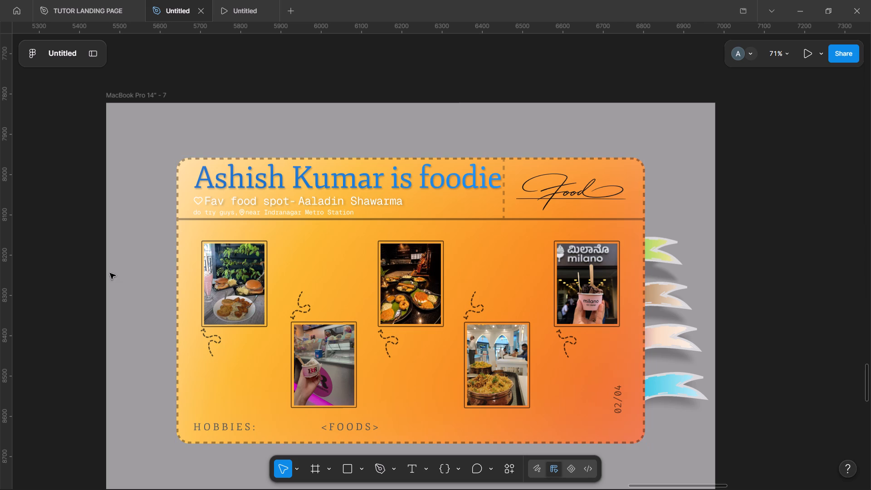
left_click(72, 265)
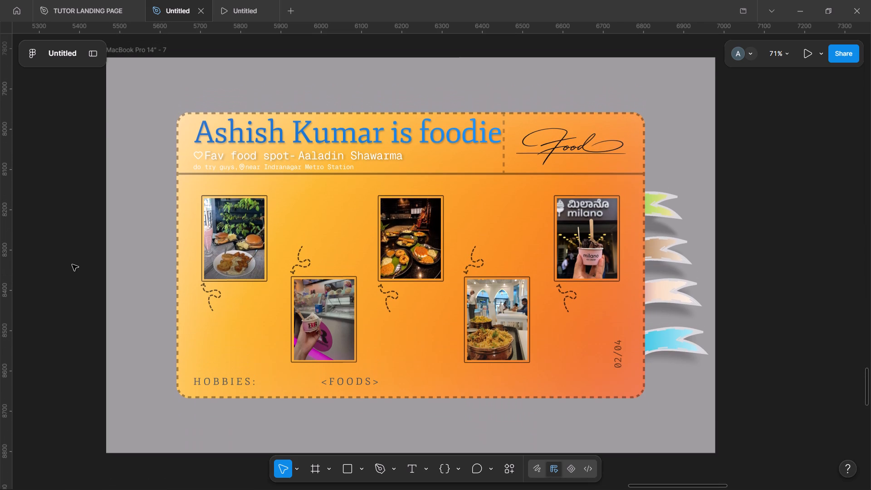
scroll(72, 265, "right", 1)
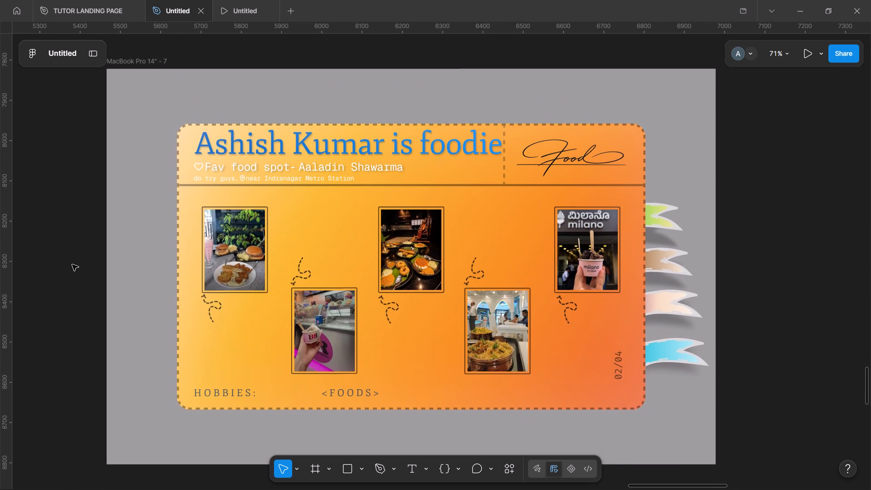
scroll(72, 265, "right", 1)
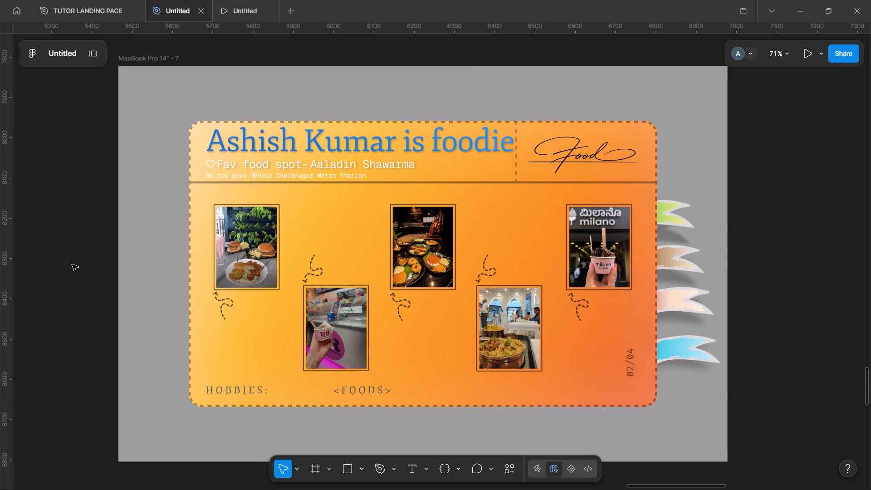
left_click(75, 265)
double_click(39, 268)
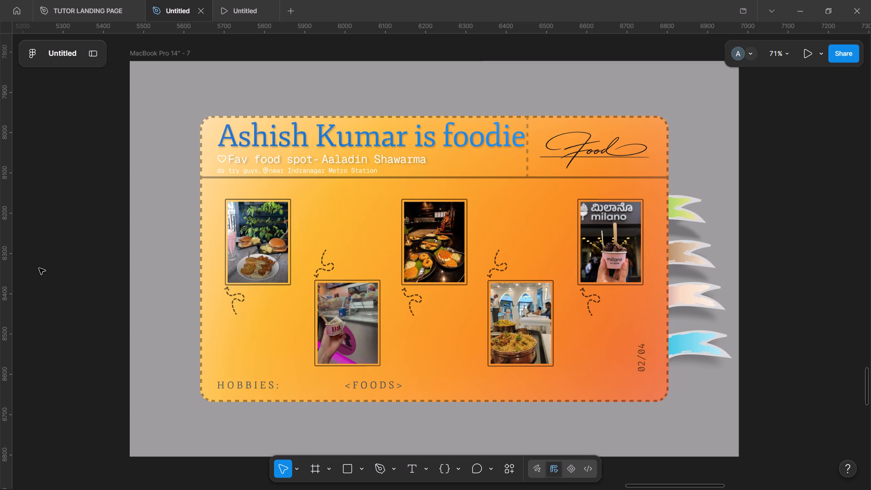
left_click(80, 269)
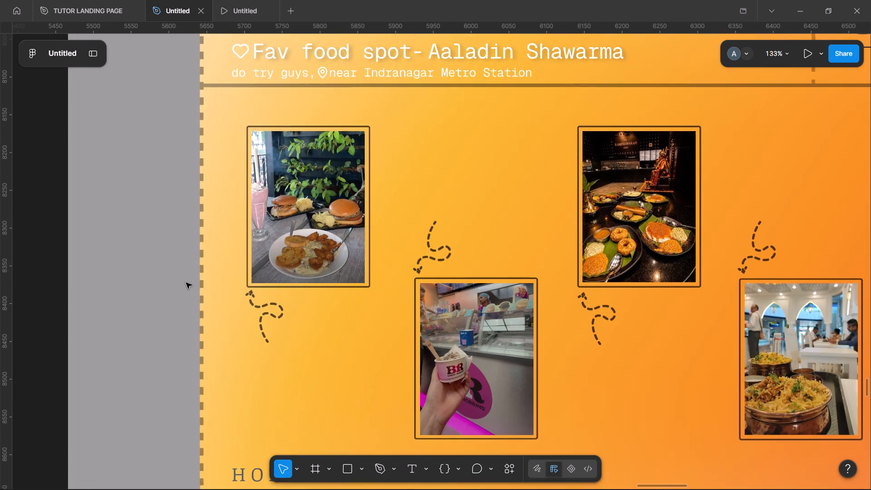
scroll(186, 283, "left", 1)
double_click(186, 308)
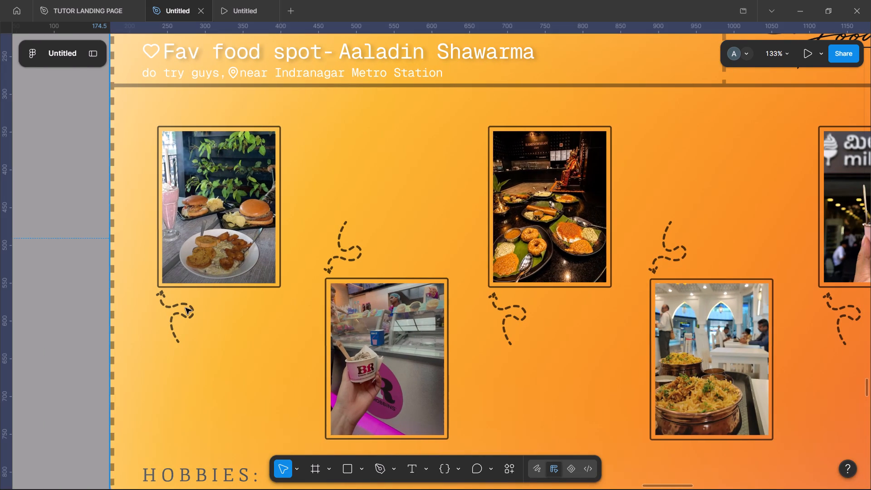
left_click(78, 296)
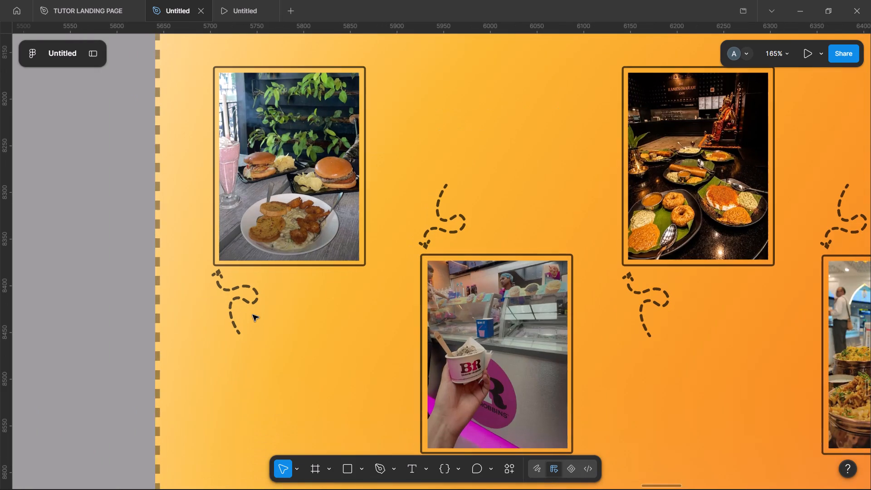
double_click(250, 304)
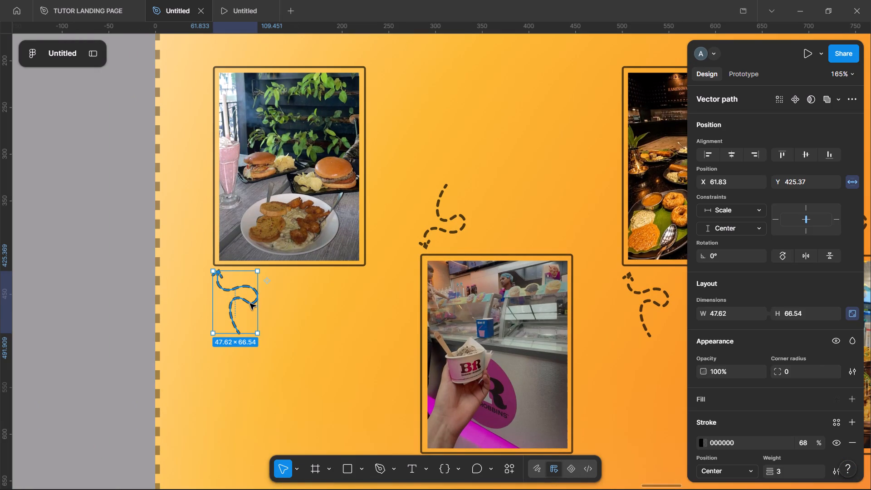
scroll(125, 301, "right", 2)
left_click(105, 295)
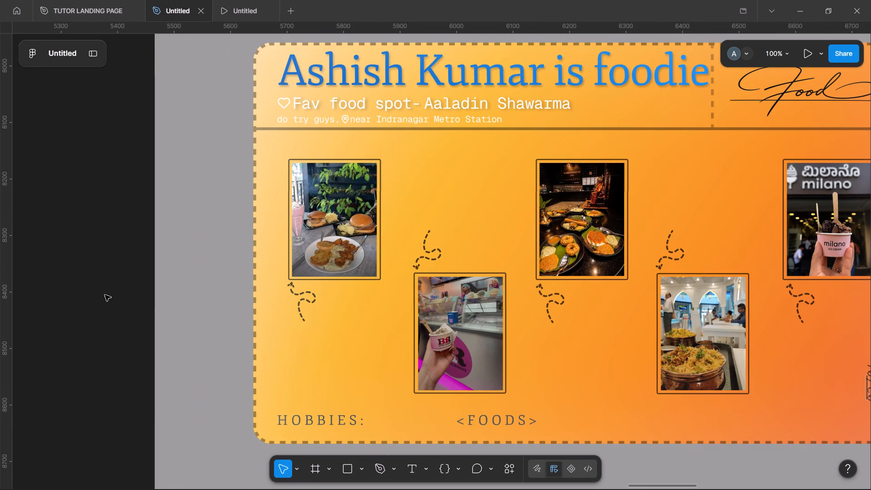
scroll(105, 295, "left", 1)
scroll(220, 302, "left", 1)
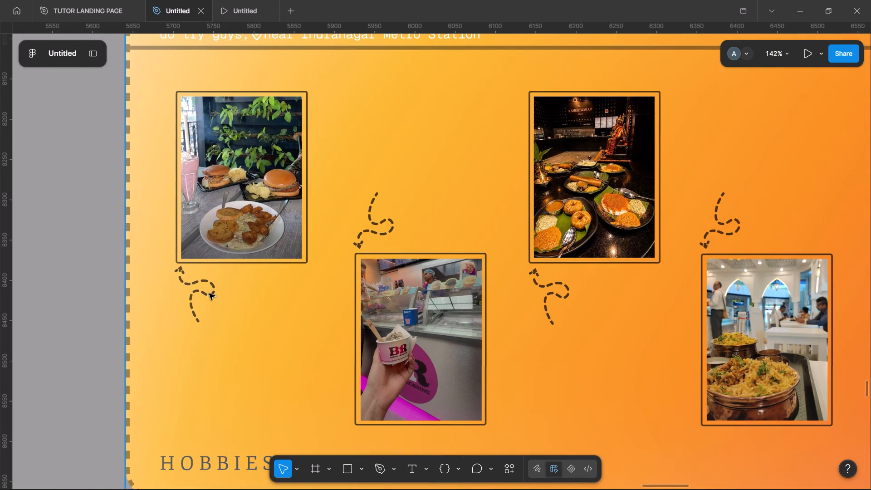
double_click(209, 293)
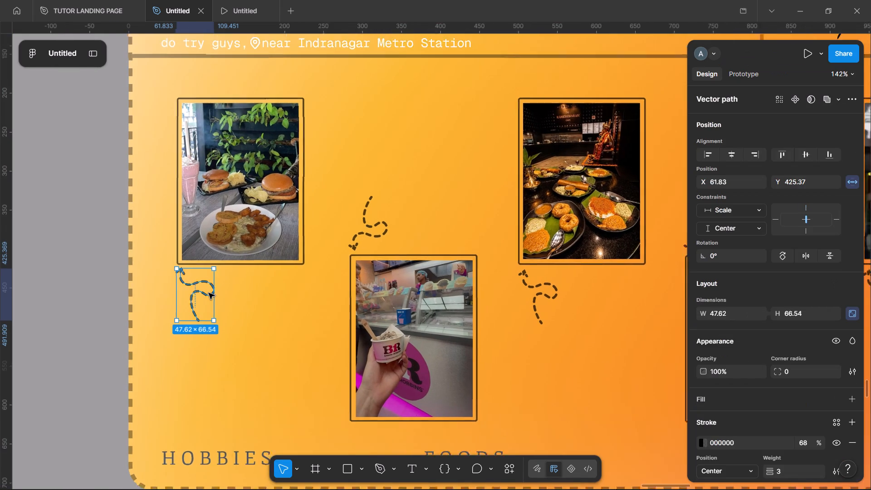
scroll(209, 293, "right", 1)
left_click(30, 285)
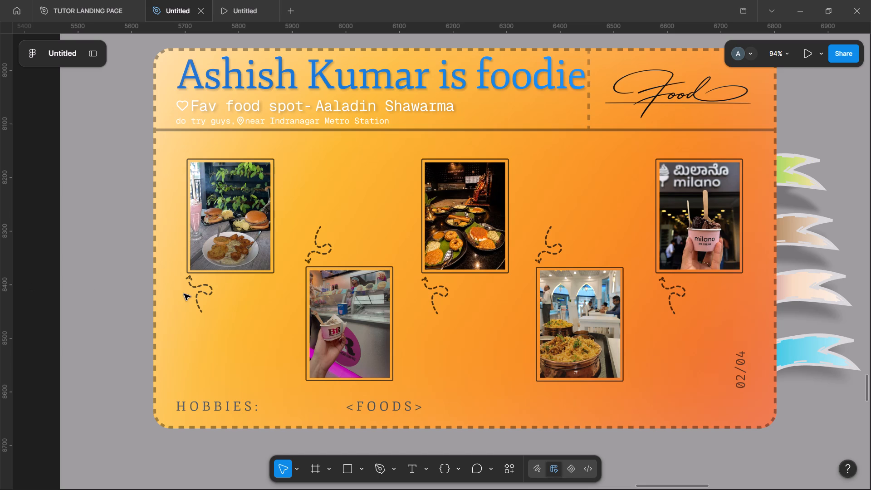
scroll(184, 294, "left", 1)
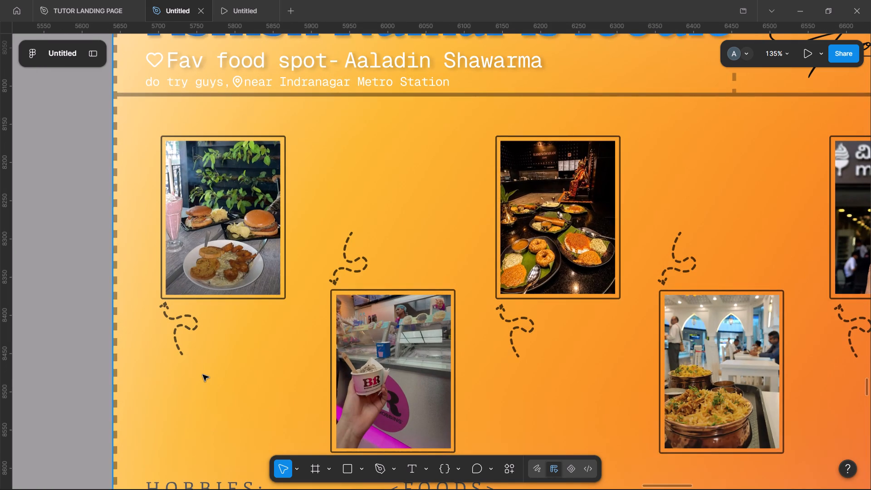
scroll(203, 375, "right", 1)
scroll(203, 375, "up", 1)
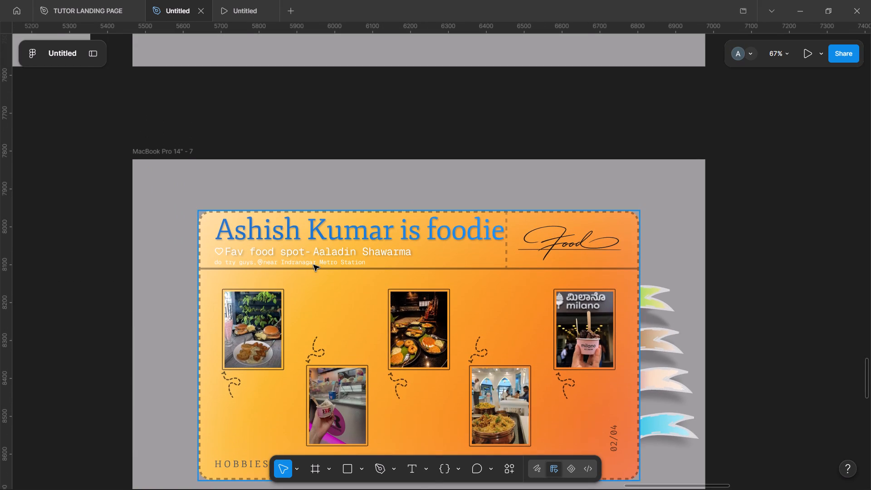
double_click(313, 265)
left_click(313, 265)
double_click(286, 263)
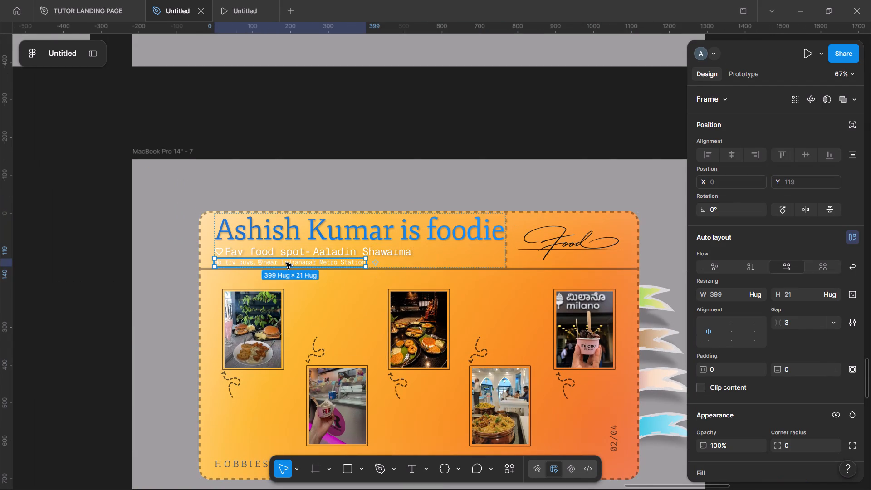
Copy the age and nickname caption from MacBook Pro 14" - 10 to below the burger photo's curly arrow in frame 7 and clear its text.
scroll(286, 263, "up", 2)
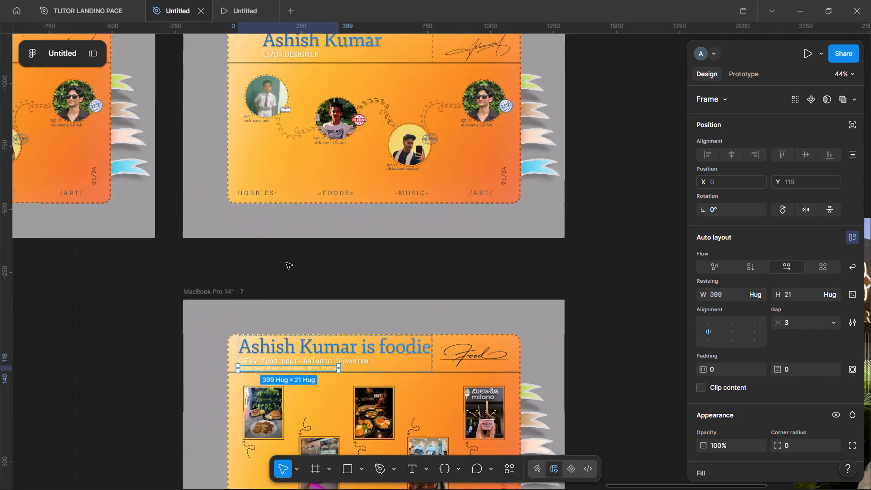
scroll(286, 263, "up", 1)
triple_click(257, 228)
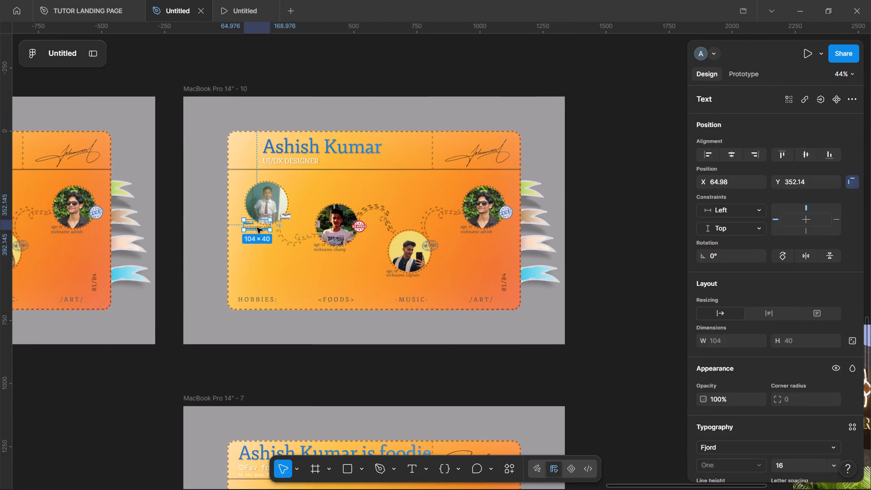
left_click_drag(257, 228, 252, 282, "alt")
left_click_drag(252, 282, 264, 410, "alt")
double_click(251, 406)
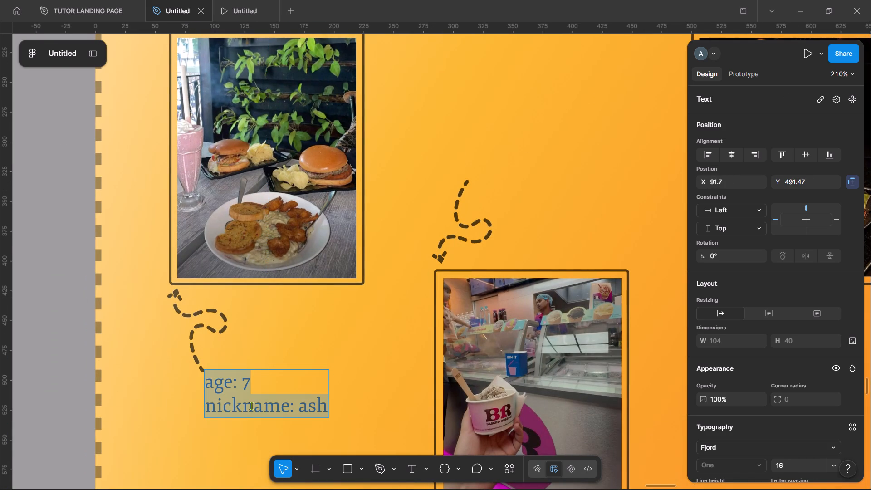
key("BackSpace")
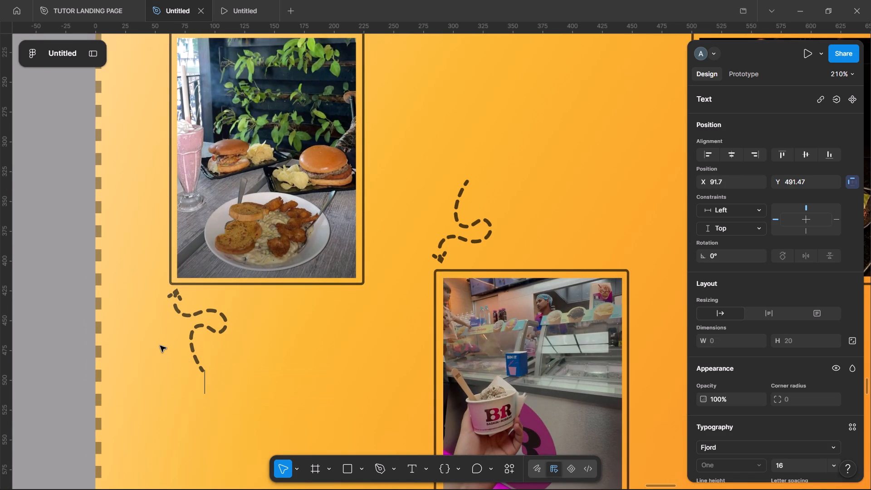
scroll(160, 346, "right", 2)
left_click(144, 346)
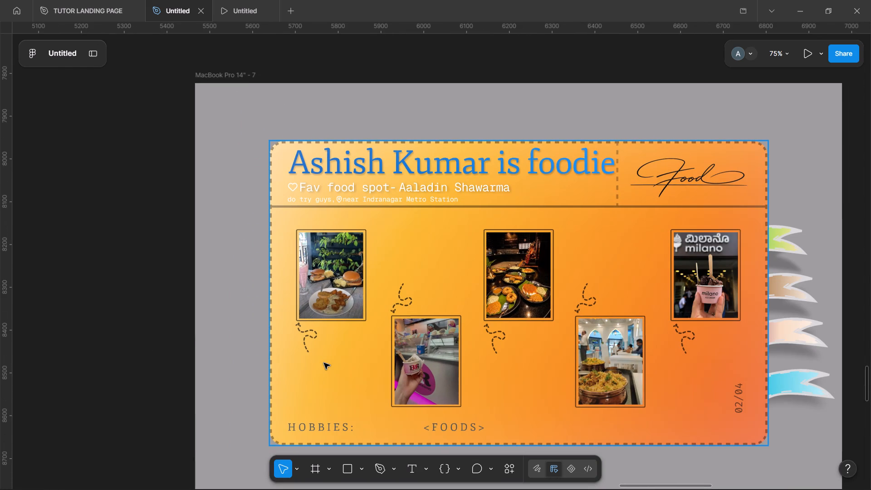
Add a text label reading "Truffles" below the curly arrow under the burger photo in MacBook Pro 14" - 7.
key("t")
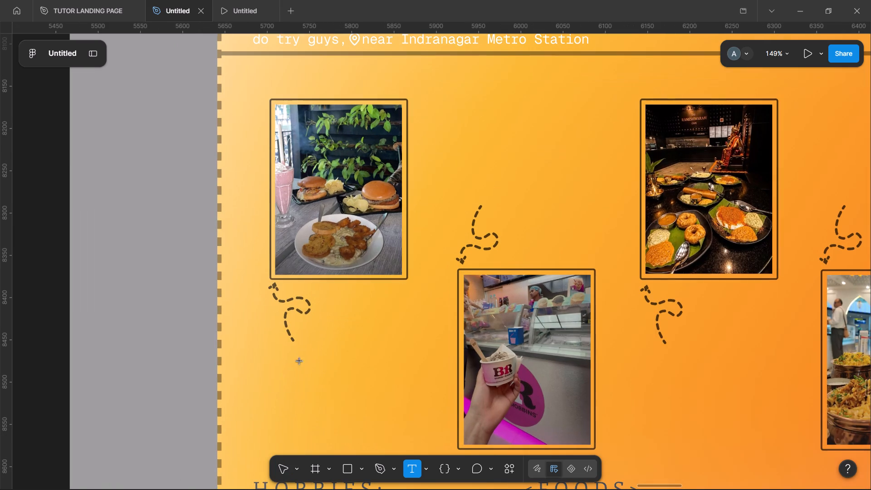
left_click(285, 360)
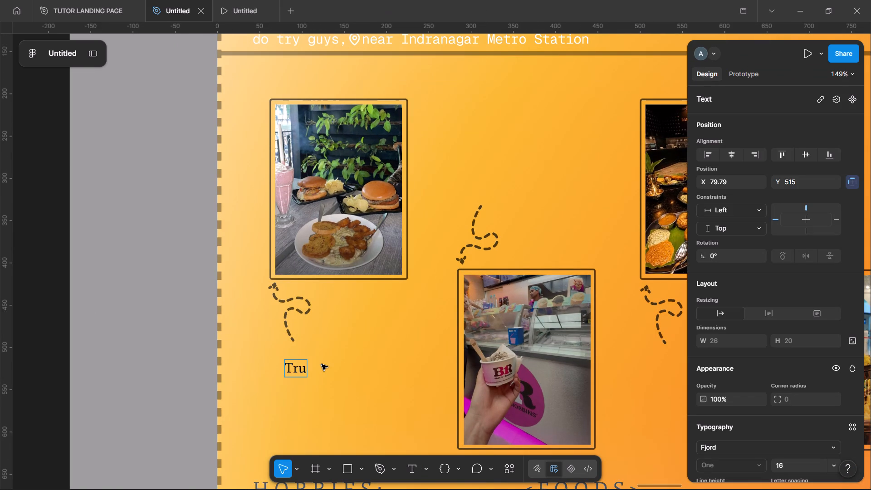
type("ffles")
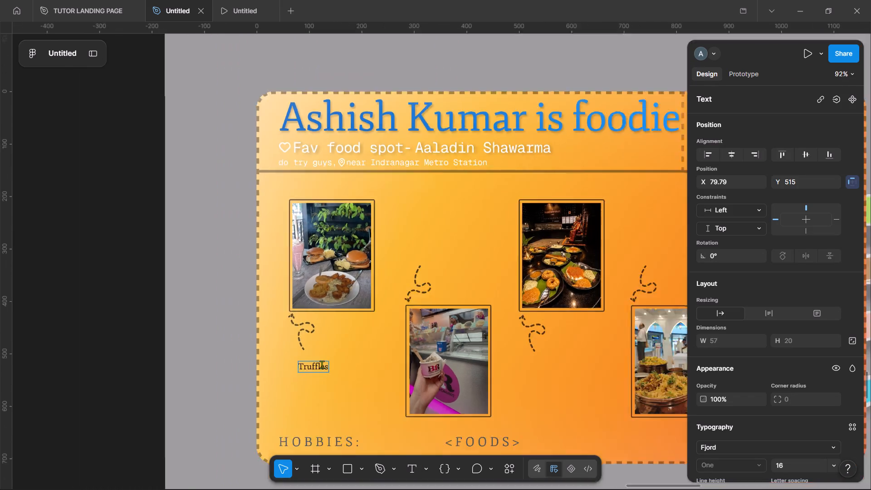
left_click(141, 323)
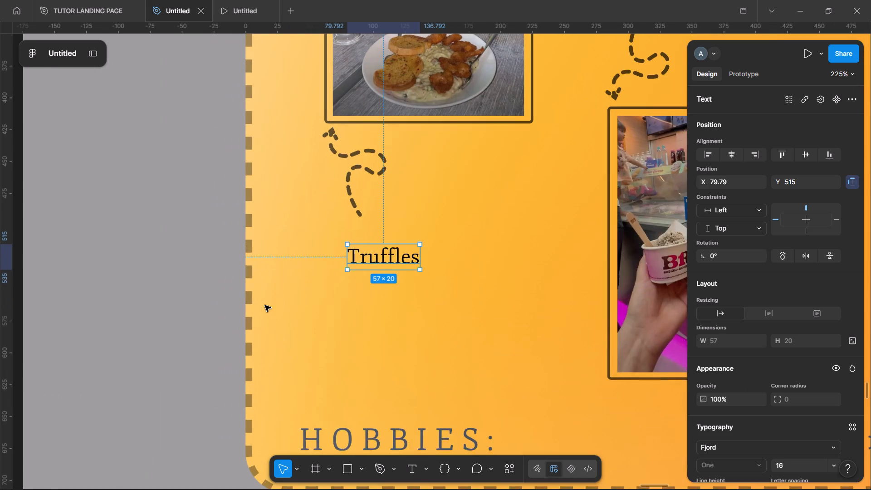
Search the Lucide Icons plugin for "location" and insert the map-pin icon on the canvas.
scroll(265, 305, "left", 1)
scroll(226, 323, "right", 2)
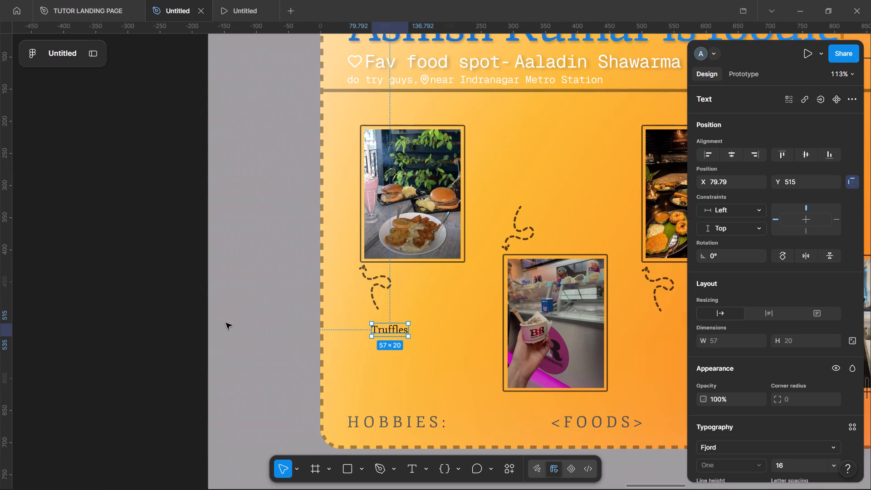
left_click(96, 58)
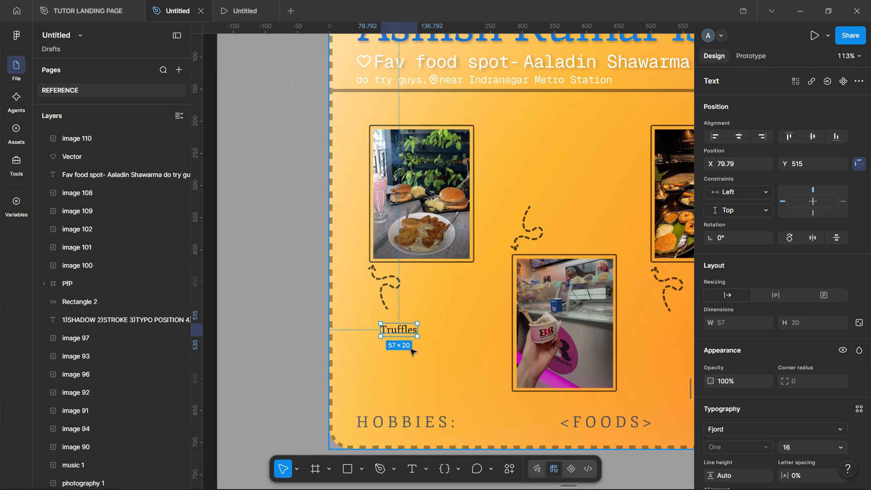
left_click(237, 284)
key("ctrl+slash")
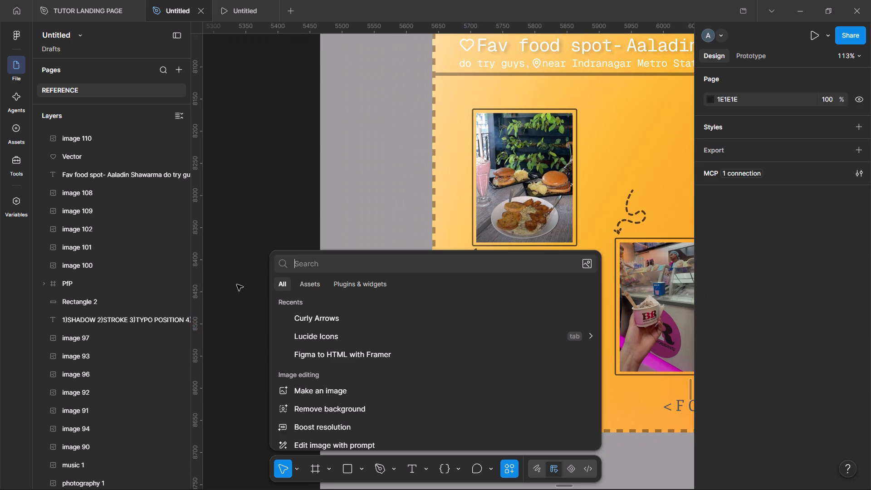
left_click(333, 333)
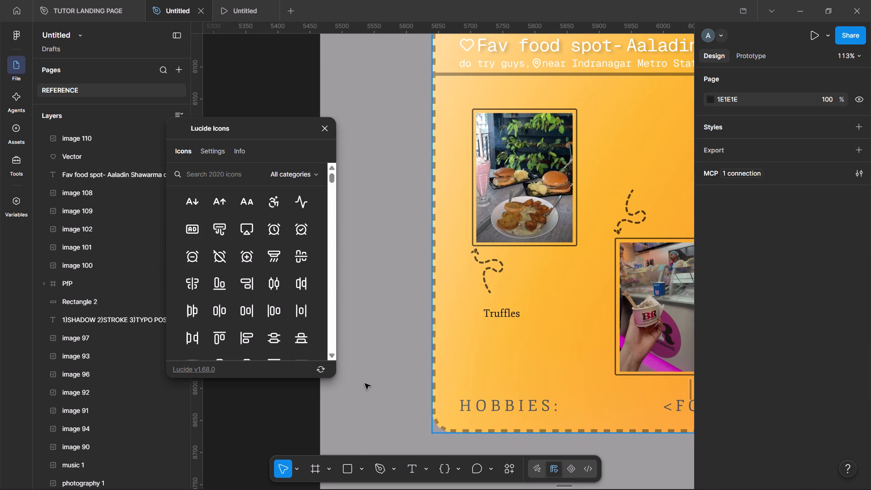
left_click(217, 174)
type("location")
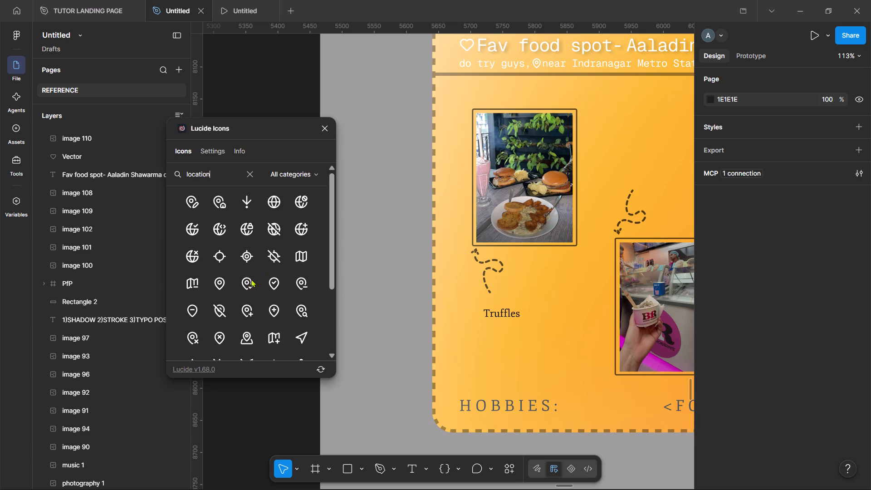
left_click(225, 283)
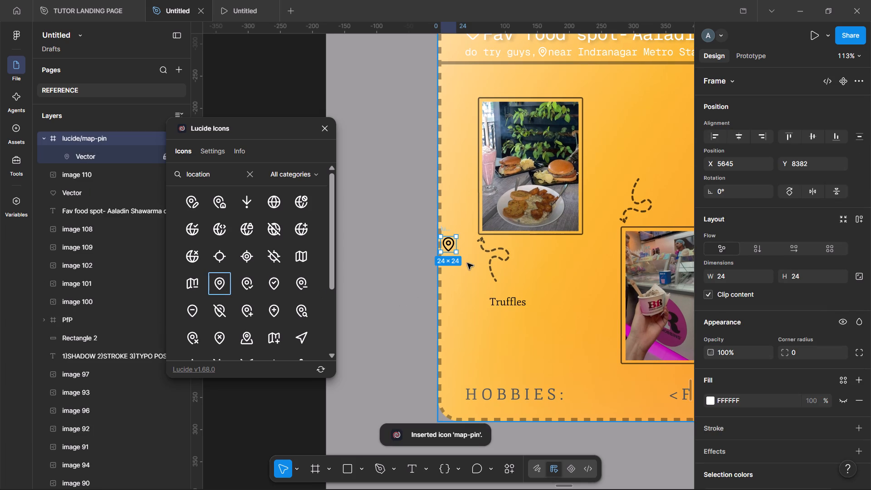
left_click(328, 129)
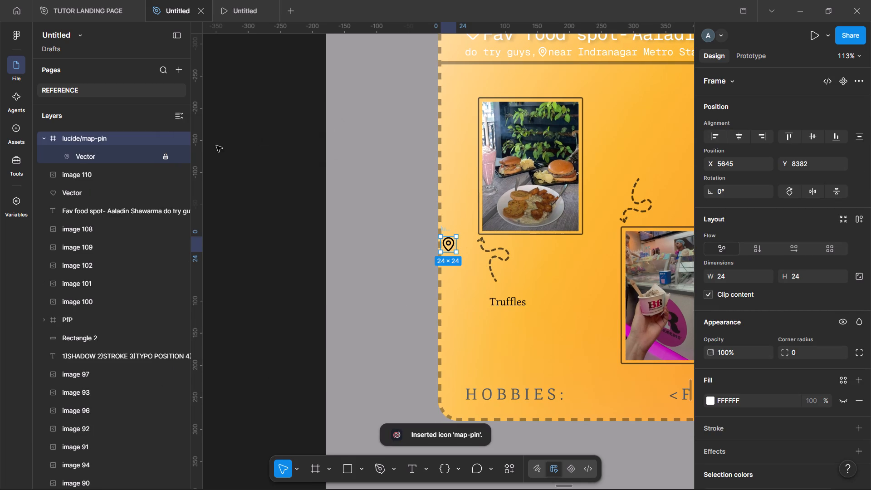
Unlock the map-pin vector, take it out of its lucide/map-pin frame onto the food card, and delete the emptied frame.
left_click(166, 157)
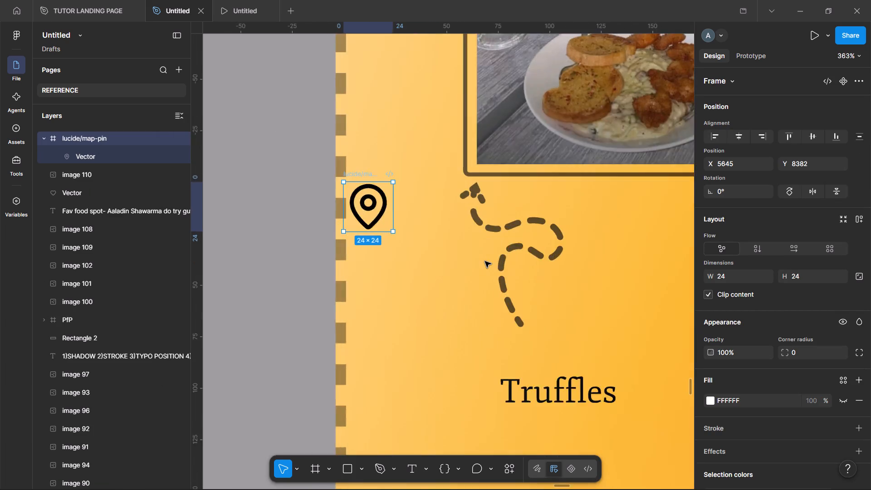
scroll(485, 261, "right", 1)
left_click(375, 221)
left_click_drag(375, 221, 516, 314)
key("ctrl+z")
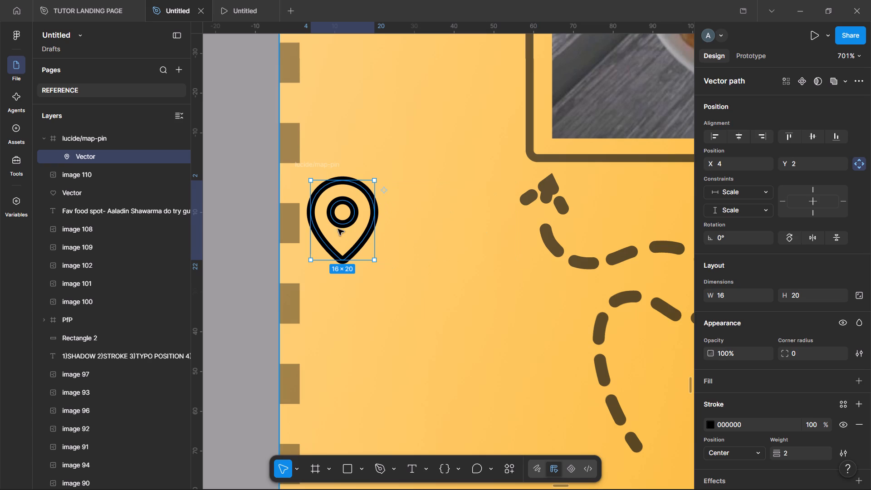
left_click_drag(342, 224, 457, 414)
left_click(320, 169)
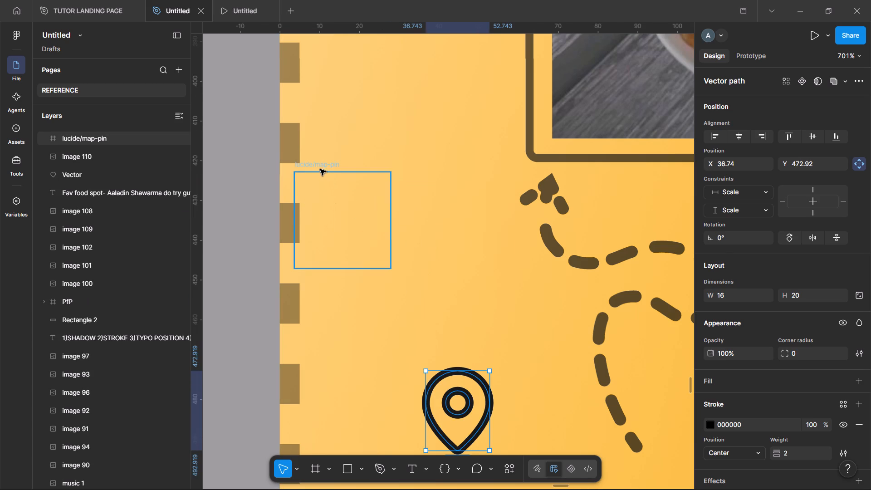
key("Delete")
Bring the map pin over to the curly arrow below the burger photo and scale it proportionally to a width of 8.
scroll(533, 335, "left", 1)
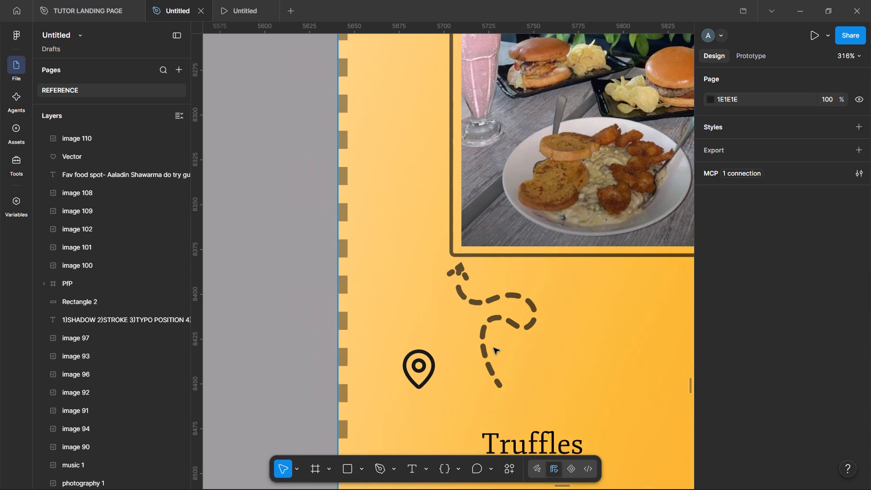
double_click(426, 362)
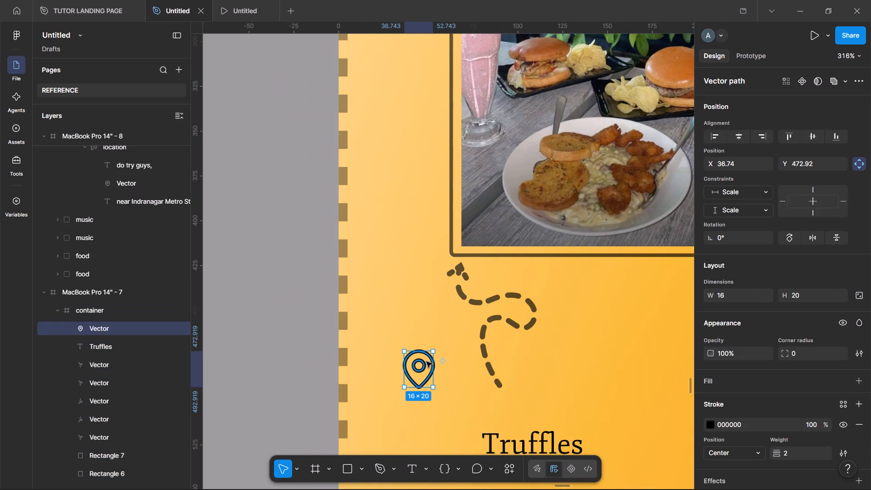
left_click_drag(379, 283, 445, 222)
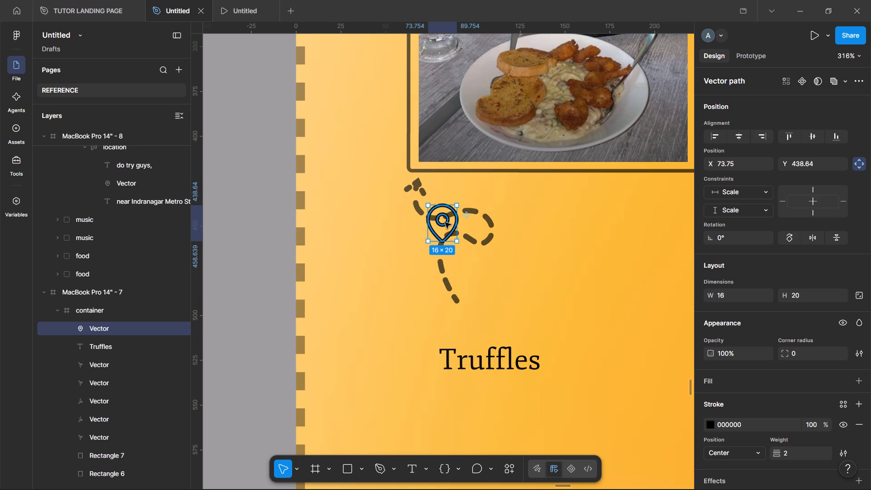
scroll(540, 223, "left", 1)
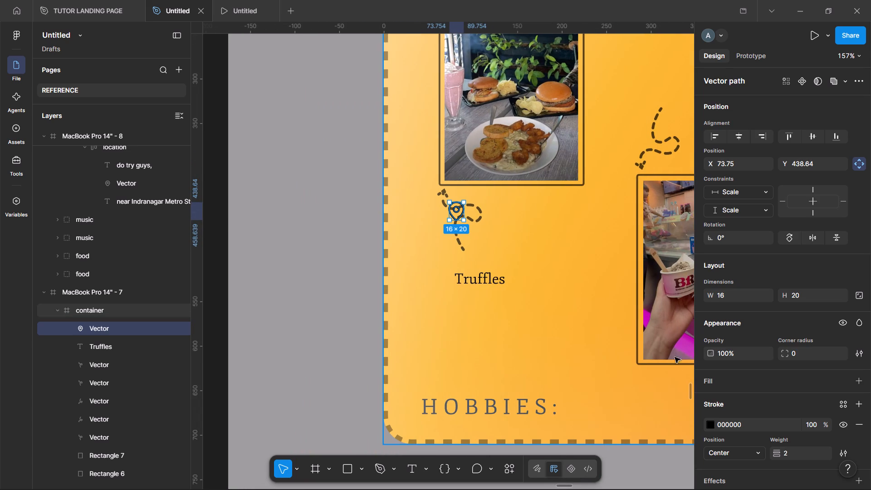
scroll(754, 391, "down", 1)
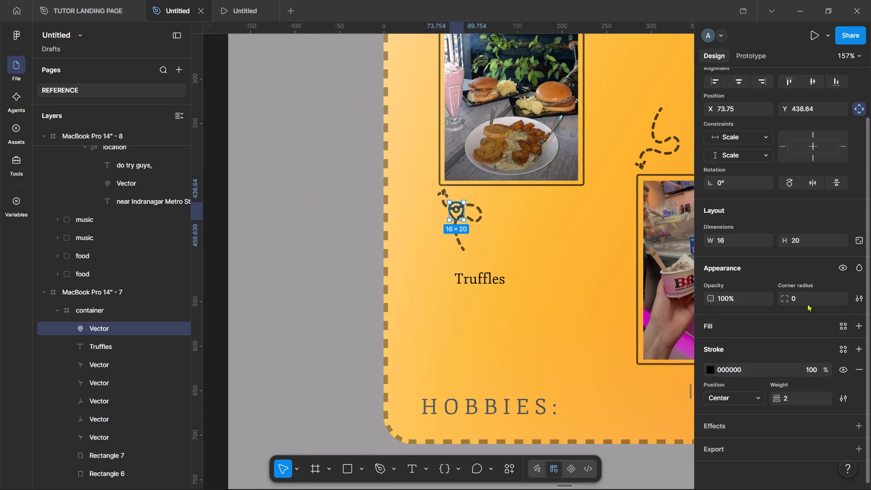
left_click(861, 234)
left_click(731, 244)
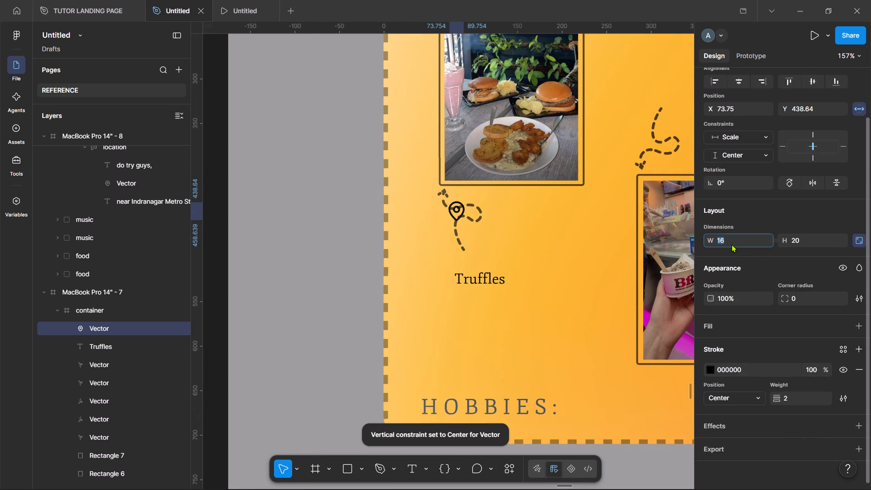
key("8")
key("Return")
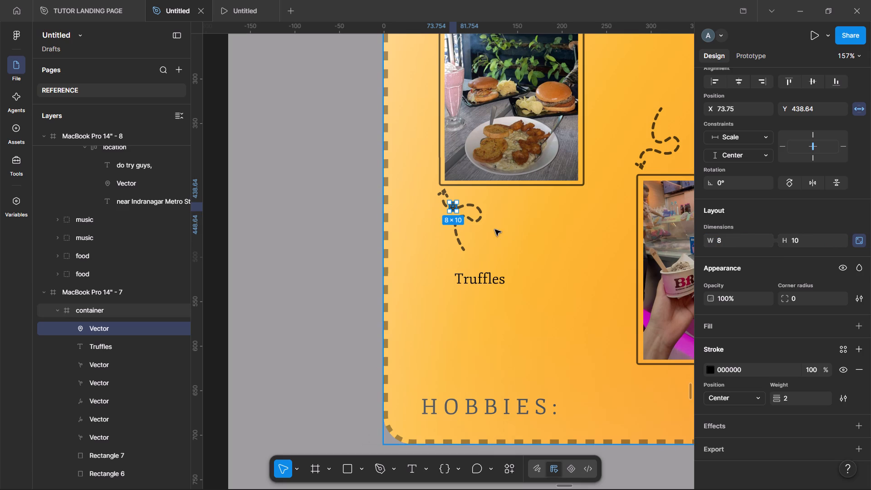
Set the map pin's stroke weight to 1.5.
left_click(795, 402)
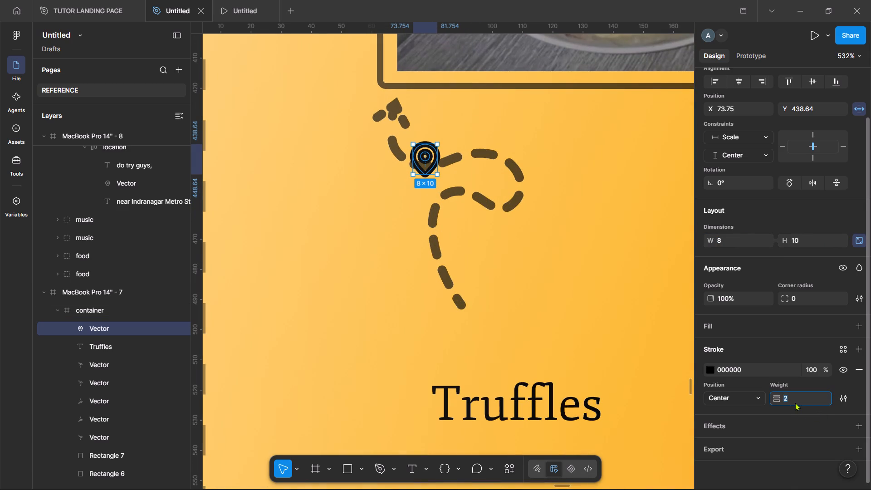
type("1.5")
key("Return")
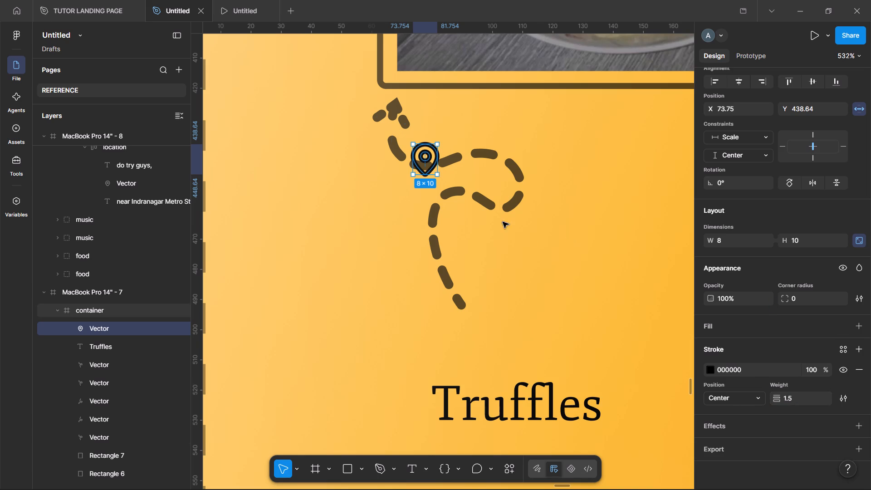
Position the map pin beside the tail of the curly arrow, above the Truffles label, at about X 95, Y 482.
scroll(464, 193, "up", 1)
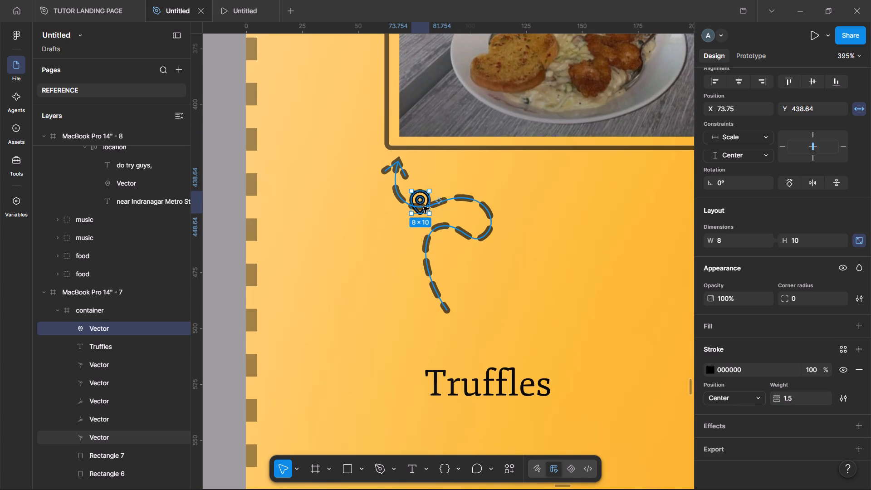
left_click_drag(420, 204, 469, 300)
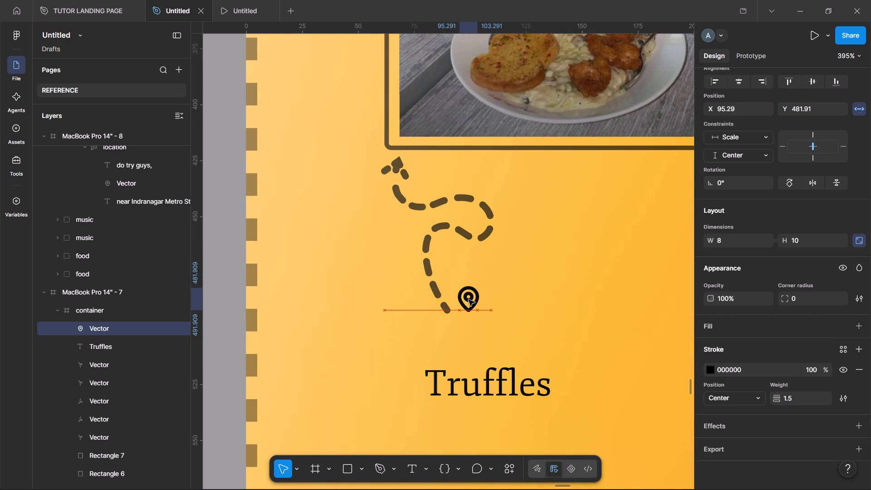
left_click_drag(469, 300, 467, 303)
Set the line height of the Truffles label to 100%.
left_click(517, 385)
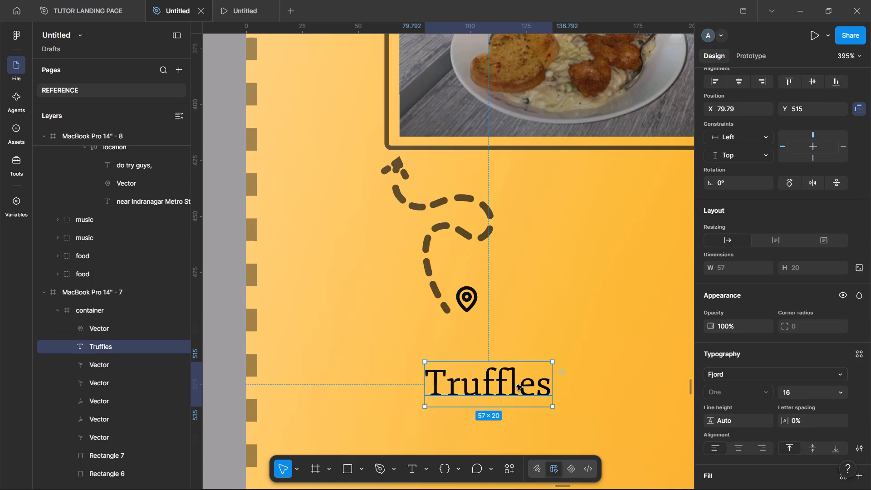
left_click(736, 421)
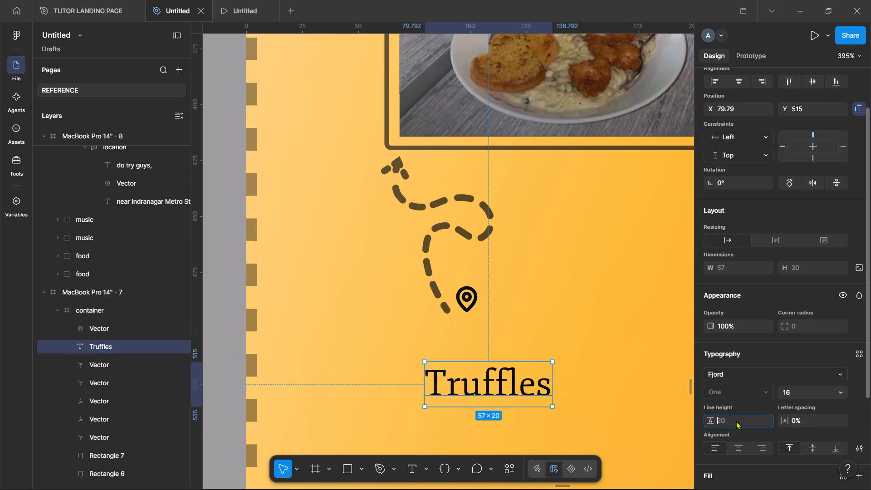
type("100%")
key("Return")
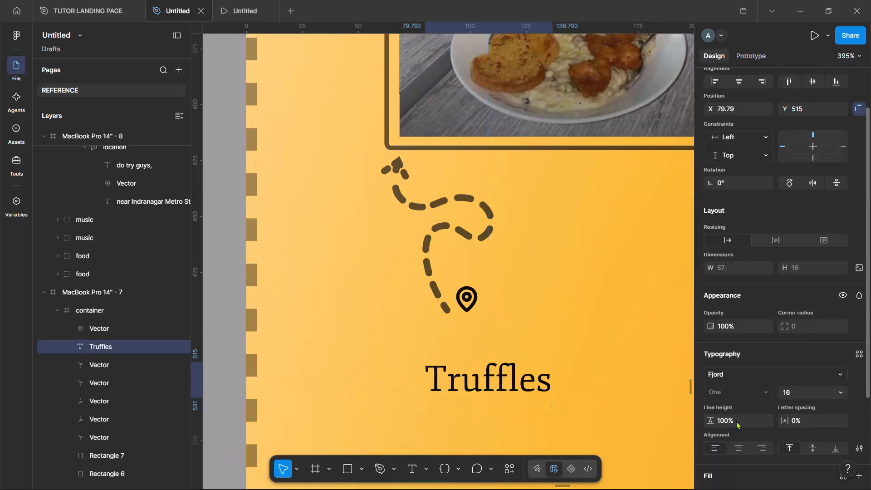
Move the Truffles label up beside the map pin at the curly arrow's tail, to about X 106, Y 479.
left_click_drag(480, 377, 539, 297)
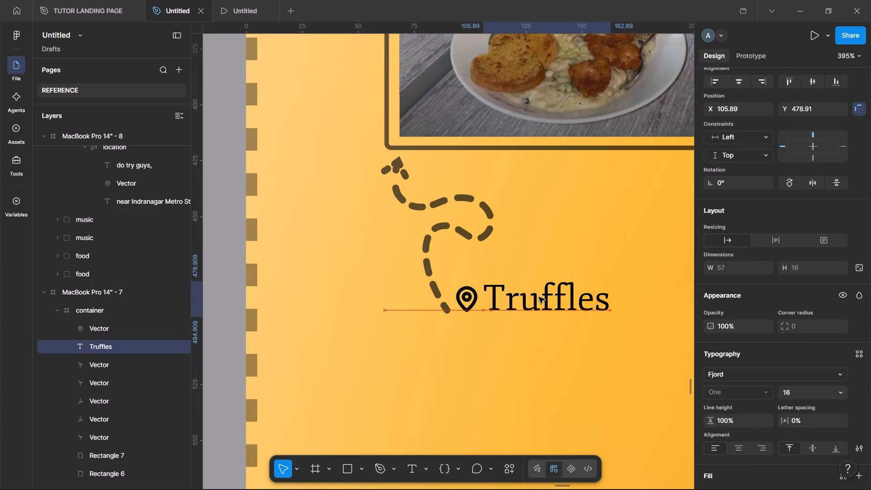
left_click_drag(539, 297, 539, 297)
Scale the map pin beside the Truffles label proportionally to a width of 4 and set its stroke weight to 1.
left_click(468, 295)
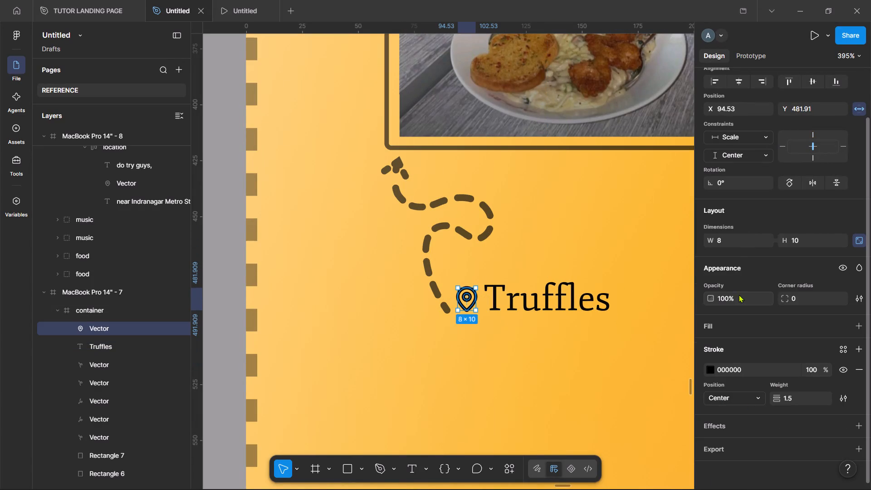
left_click(720, 239)
key("4")
key("Return")
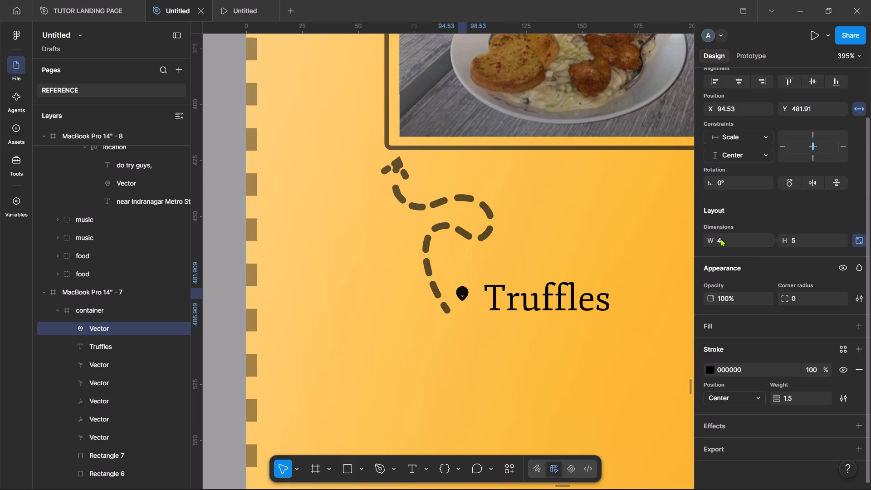
left_click(797, 402)
key("1")
key("Return")
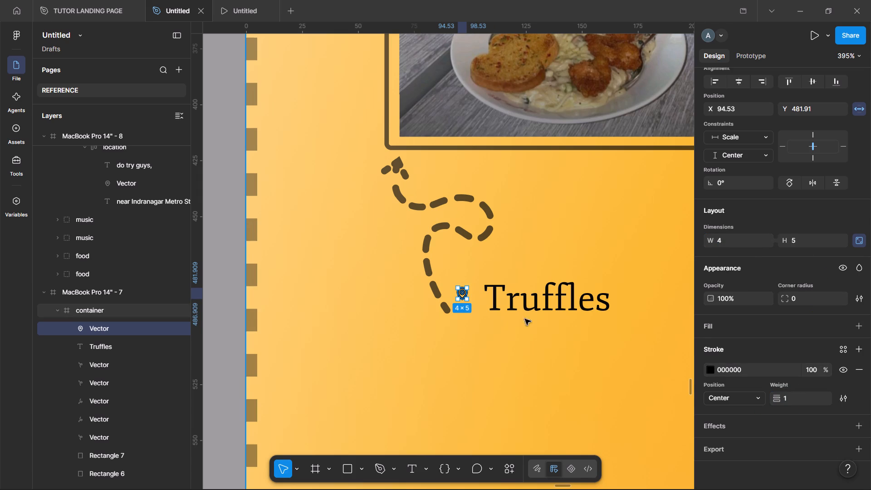
Position the map pin directly in front of the Truffles label, at about X 102, Y 487.
left_click_drag(426, 284, 461, 312)
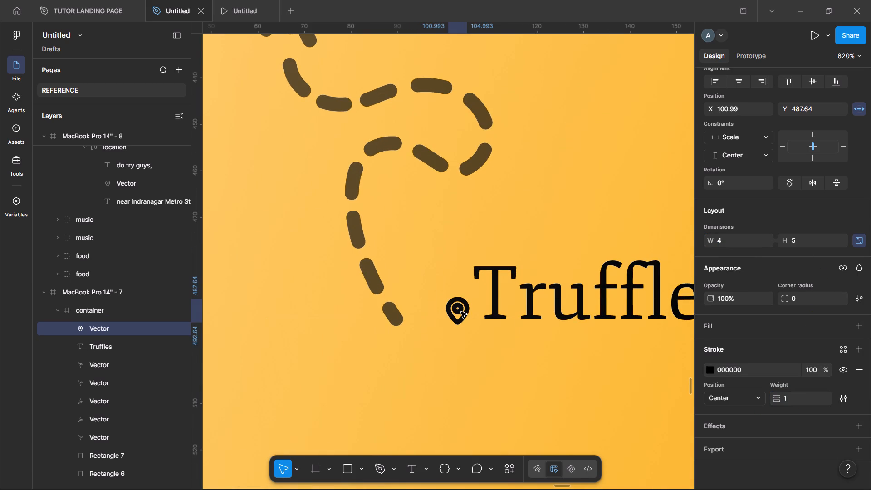
left_click_drag(461, 312, 462, 306)
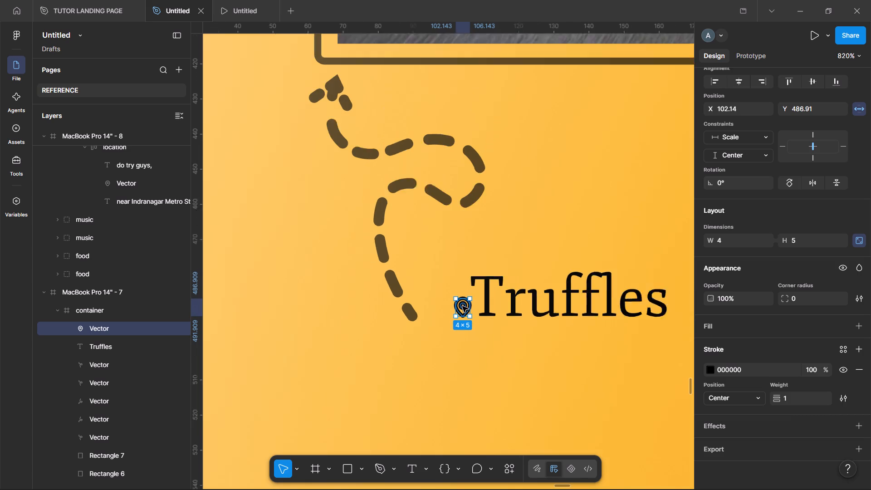
left_click(507, 304)
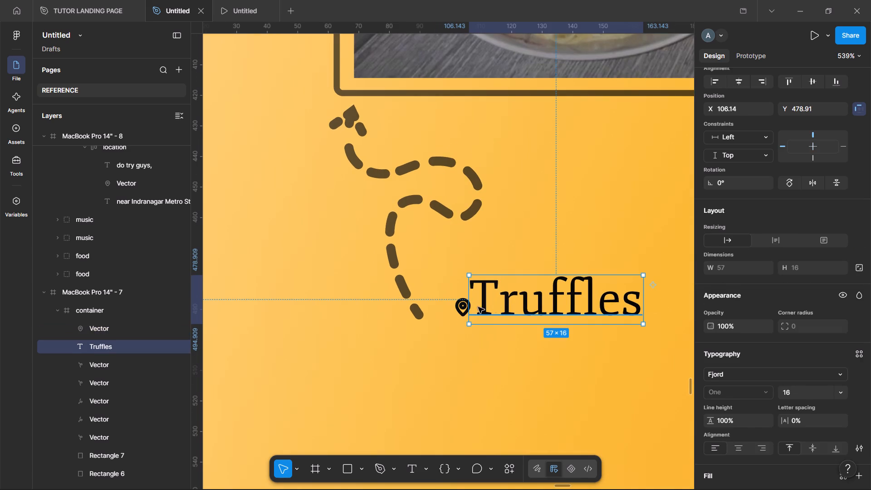
left_click(461, 309)
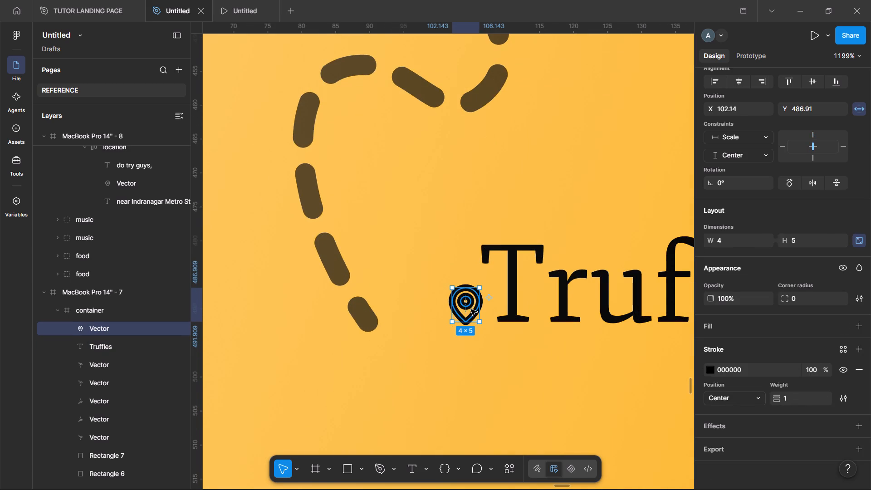
left_click(465, 301)
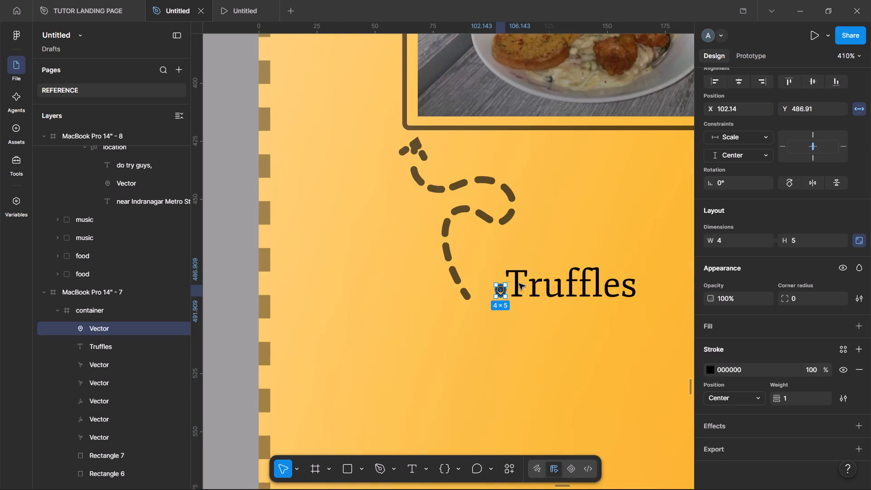
Change the map pin's stroke colour to white (FFFFFF).
left_click(754, 367)
key("f")
key("Return")
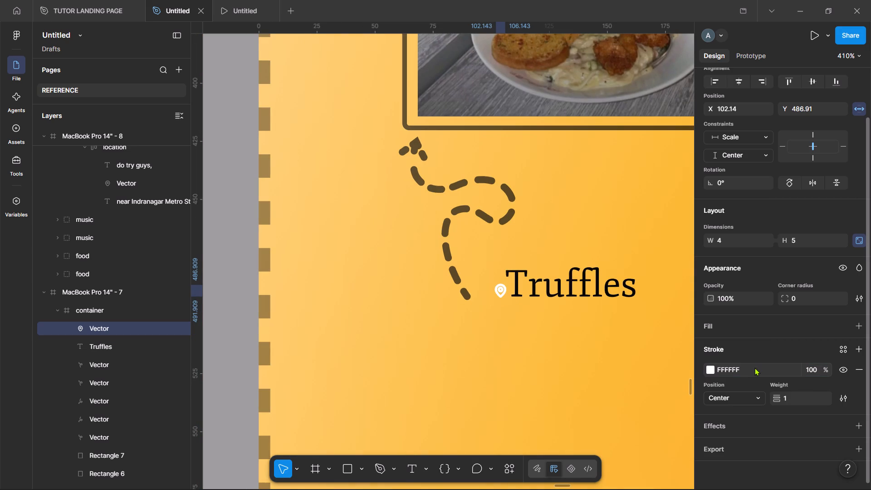
left_click(230, 265)
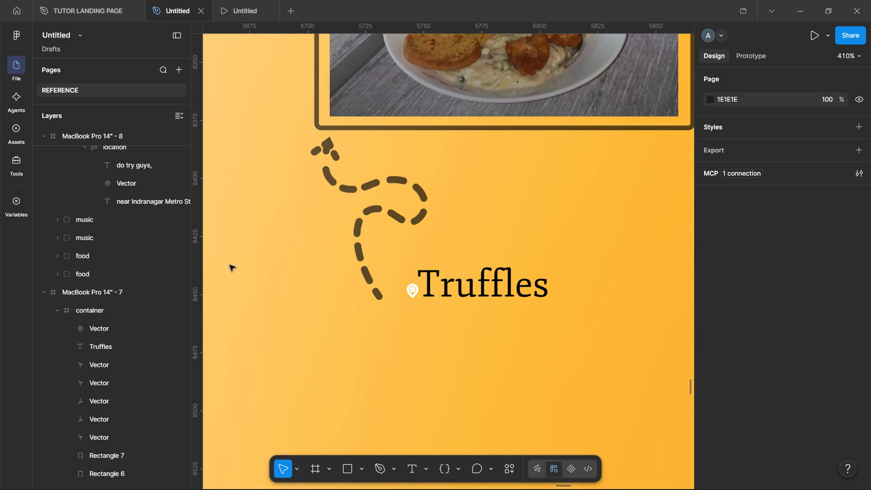
Set the stroke weight of the map pin beside Truffles to 0.5.
double_click(406, 291)
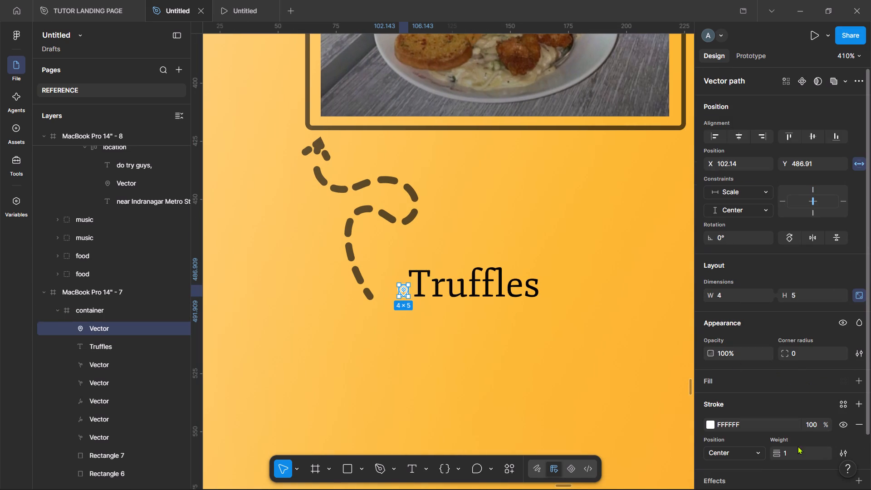
left_click(795, 454)
type(".5")
key("Return")
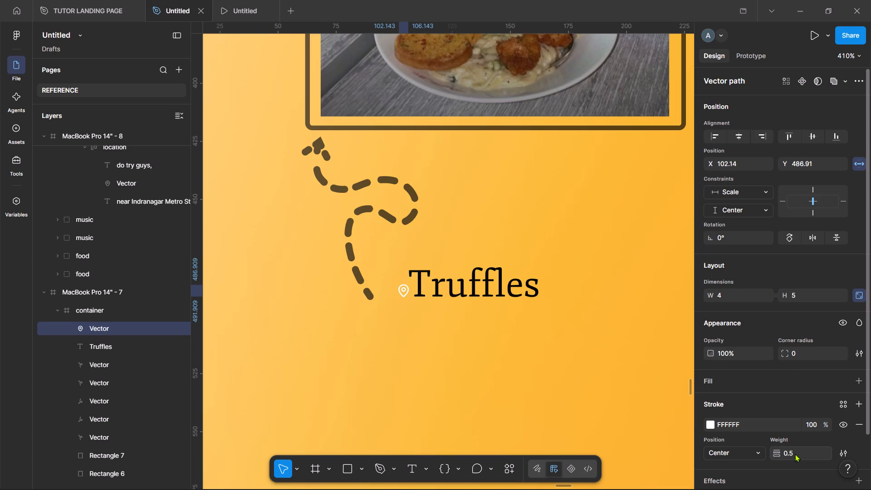
left_click(568, 328)
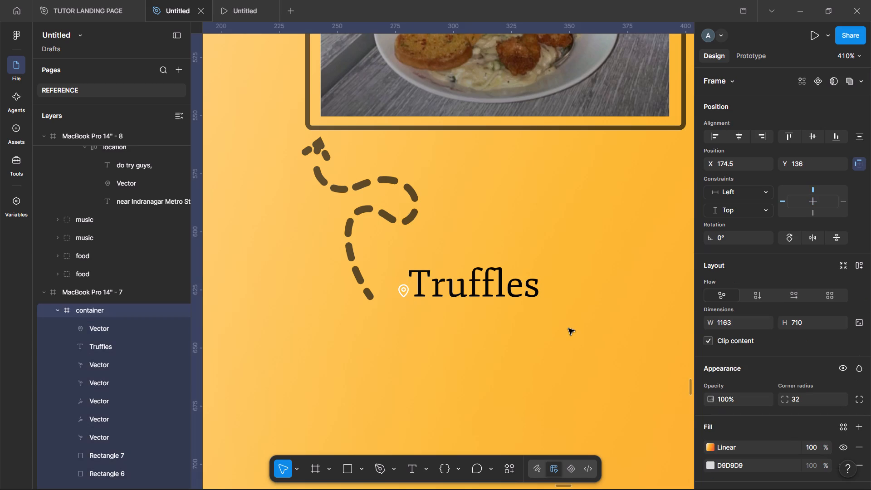
Set the stroke weight of the dashed curly arrow below the burger photo to 1.5.
scroll(568, 328, "right", 2)
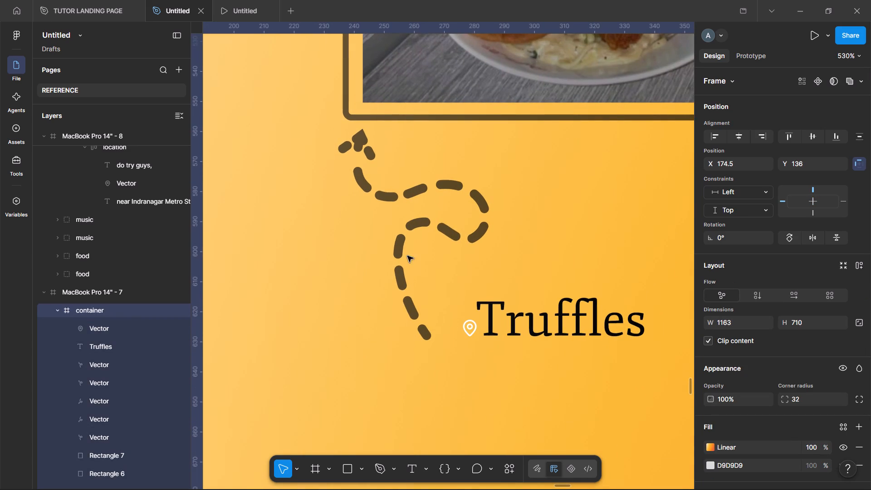
double_click(445, 228)
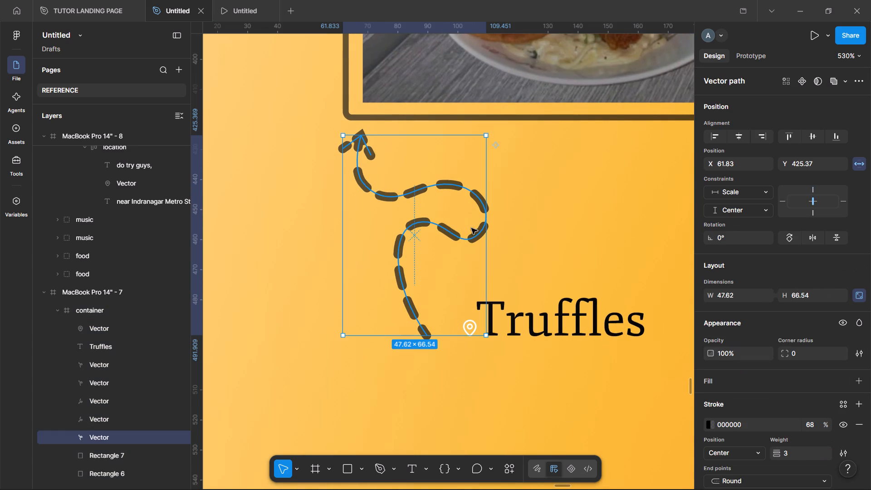
left_click(808, 371)
type("1.5")
key("Return")
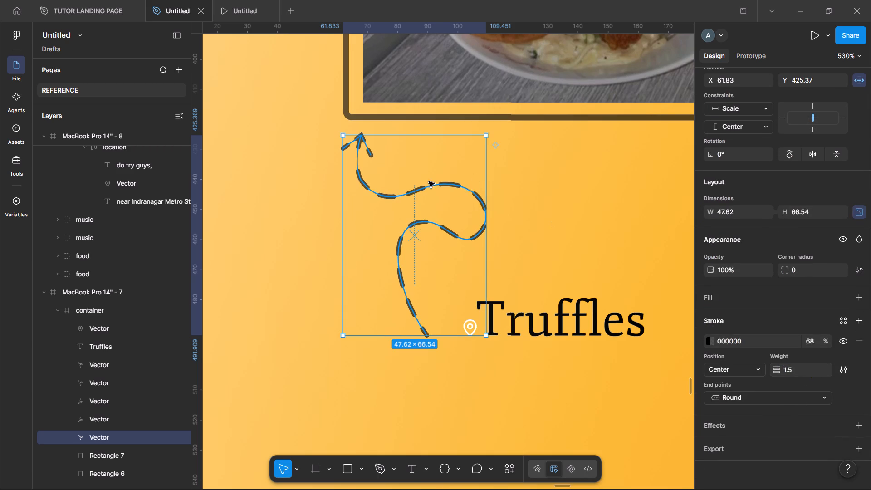
left_click(407, 192)
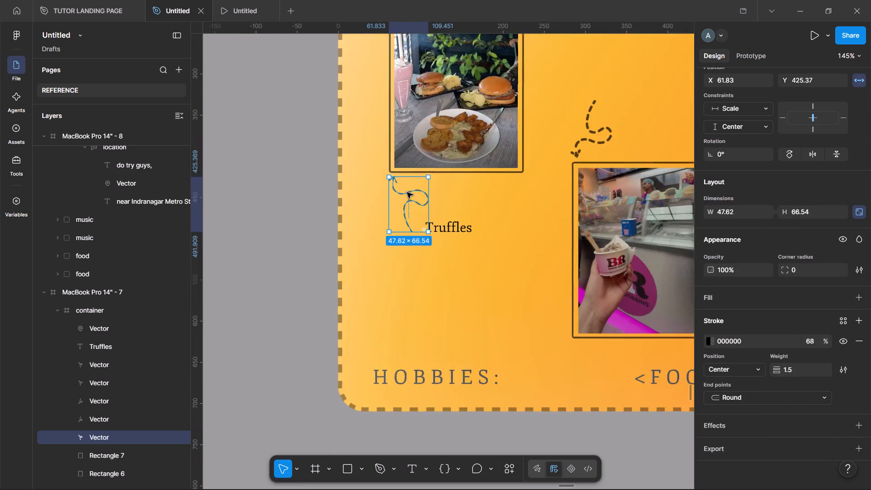
left_click(590, 355)
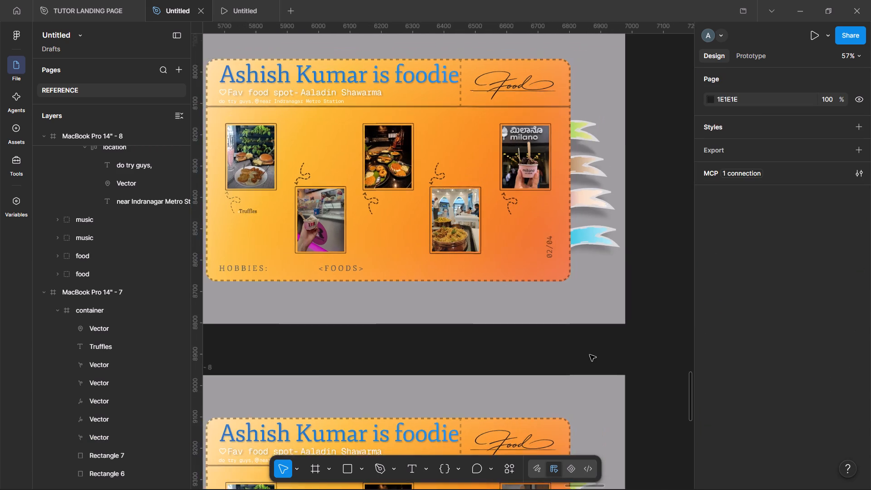
Compare the arrow styles and layouts of the food frames in the prototype preview, and return to the design file.
scroll(590, 355, "down", 5)
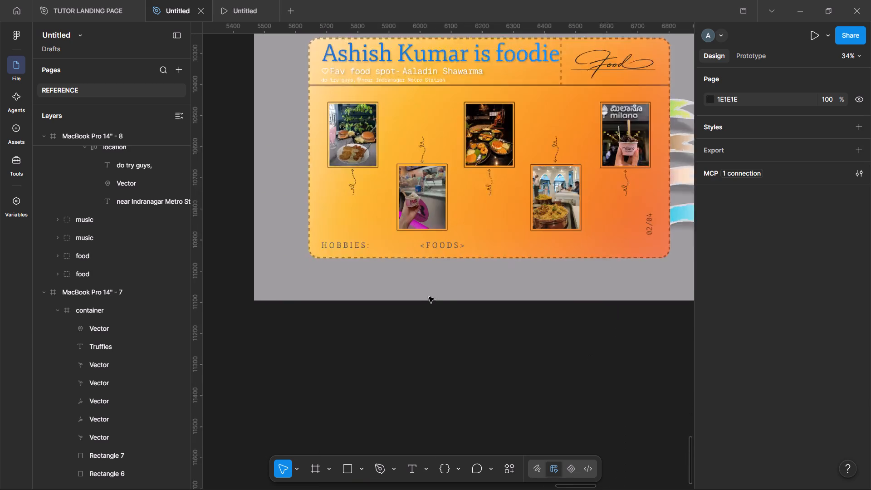
scroll(429, 297, "up", 9)
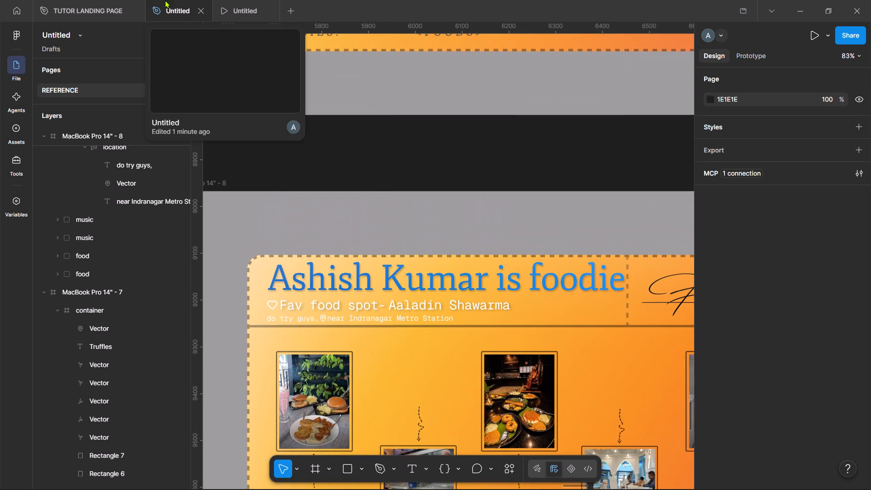
left_click(218, 3)
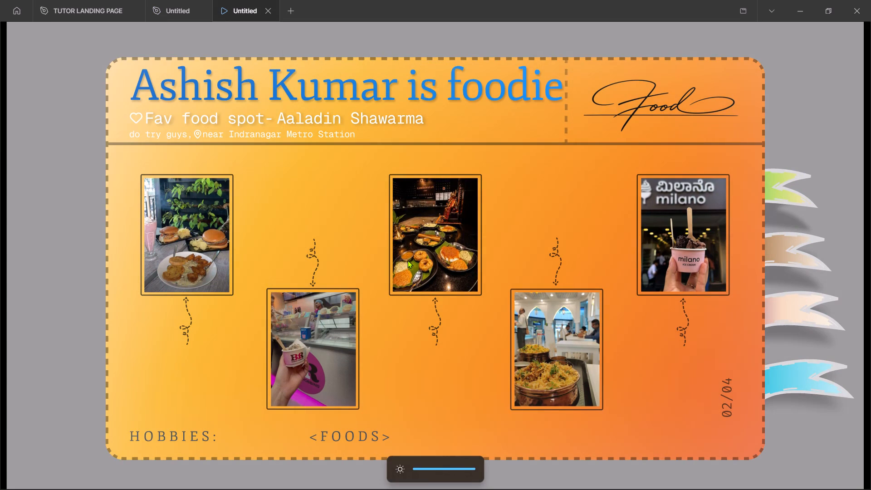
key("Right")
key("Left")
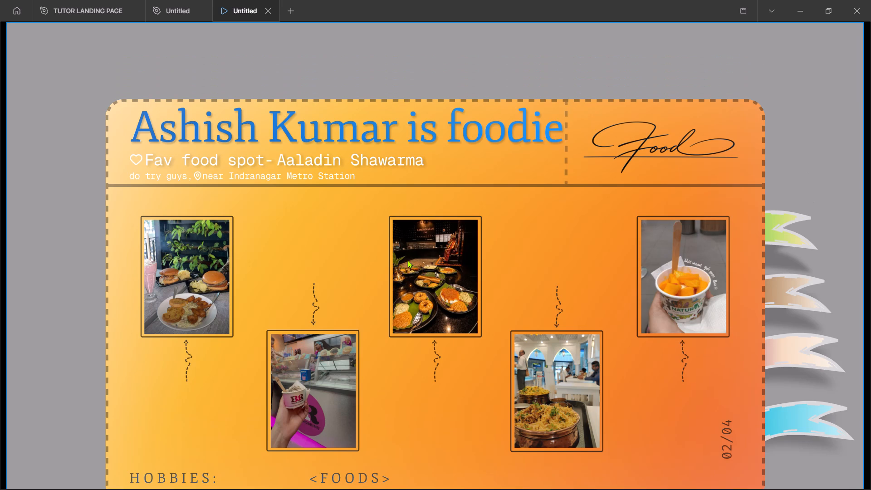
scroll(407, 260, "down", 1)
key("Left")
scroll(407, 260, "down", 1)
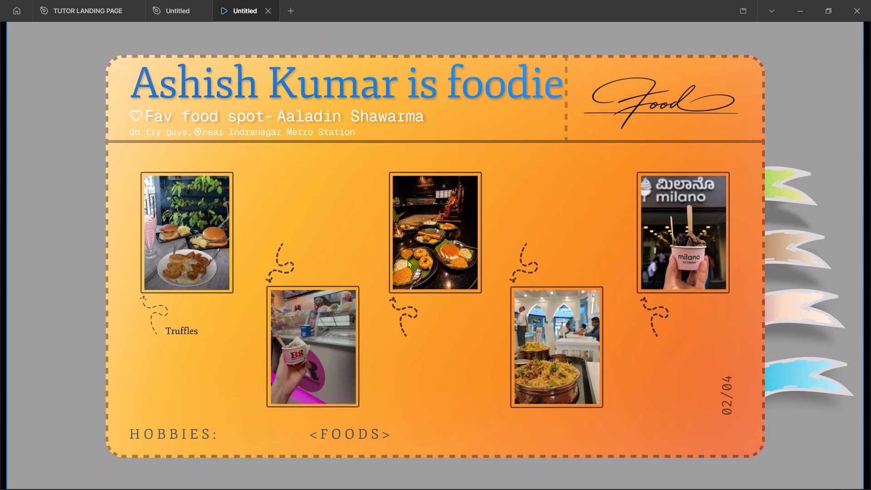
scroll(407, 260, "down", 1)
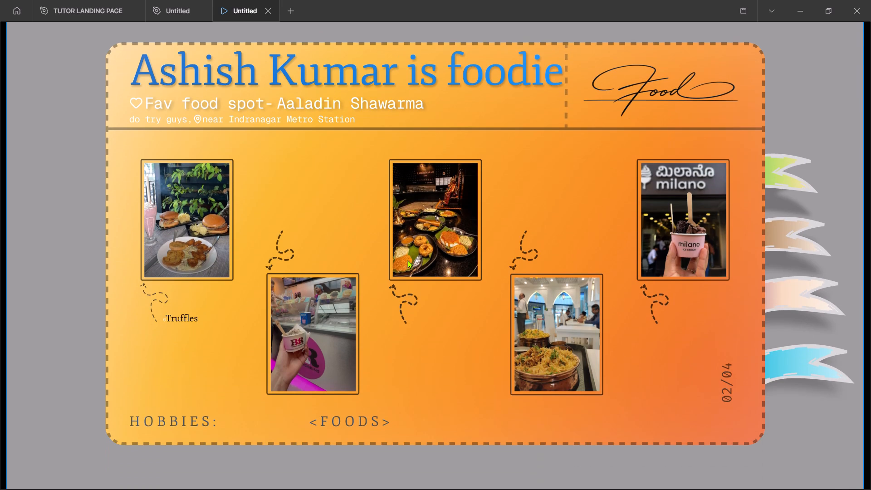
key("Right")
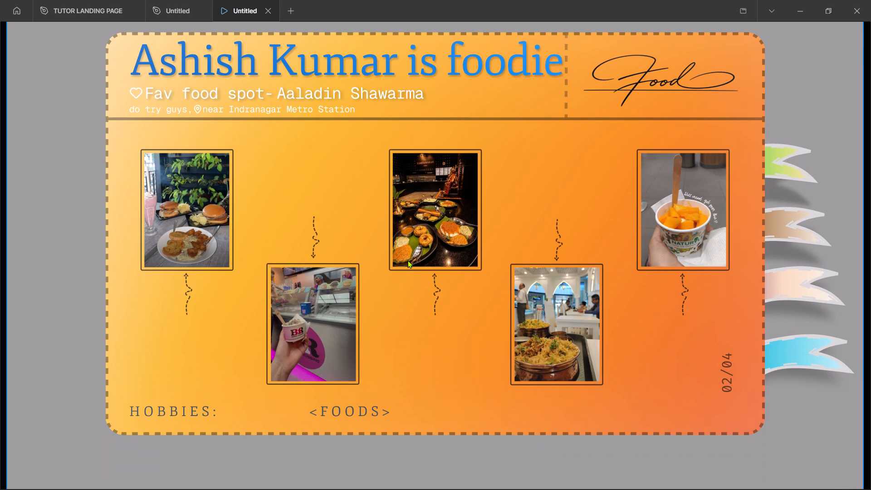
key("Right")
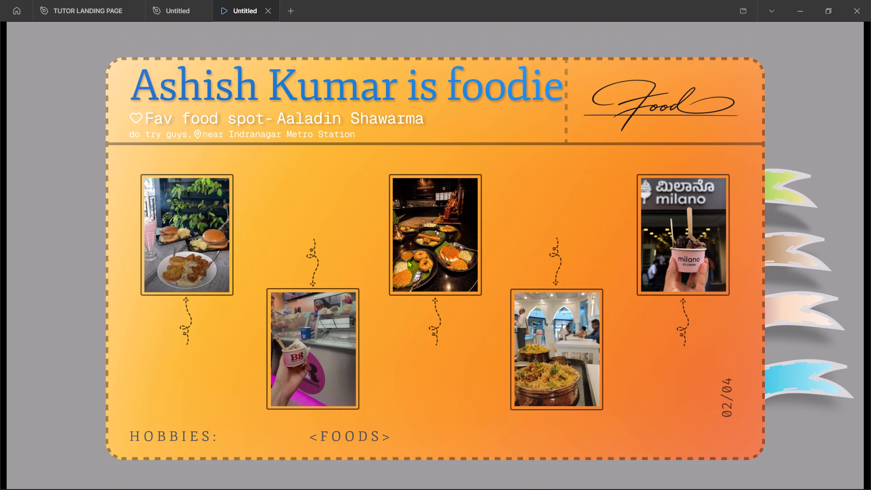
key("Left")
key("Left")
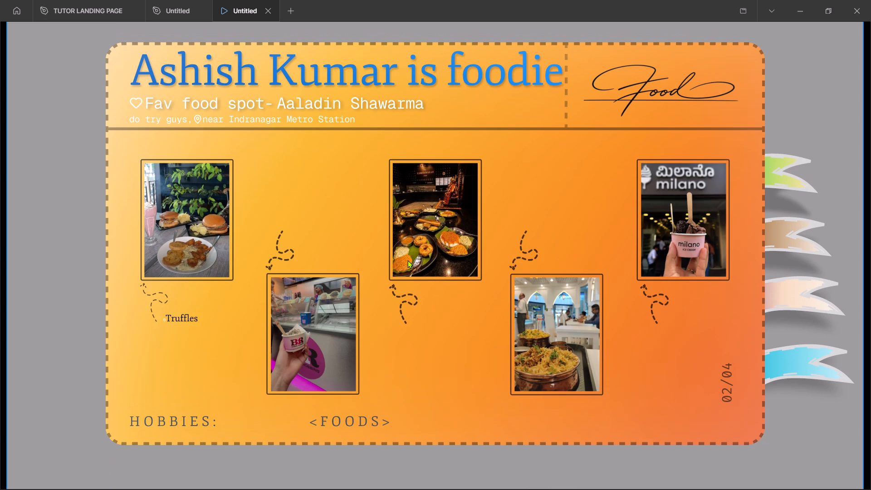
key("Right")
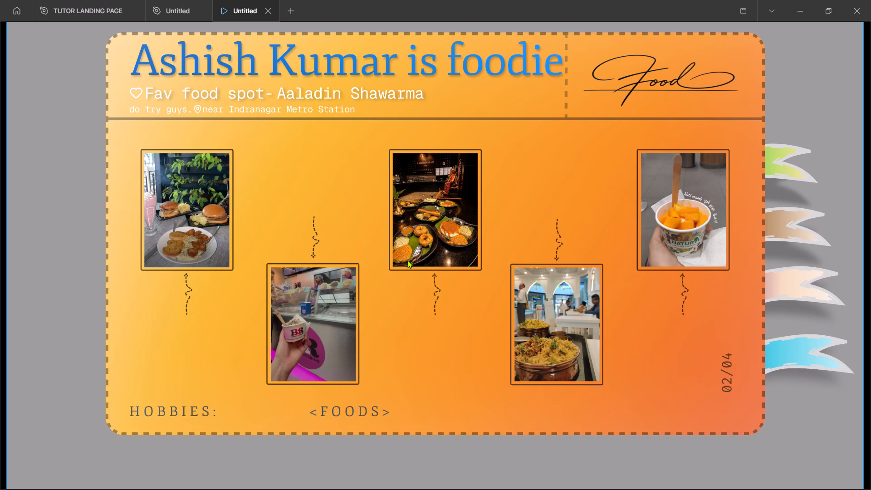
key("Right")
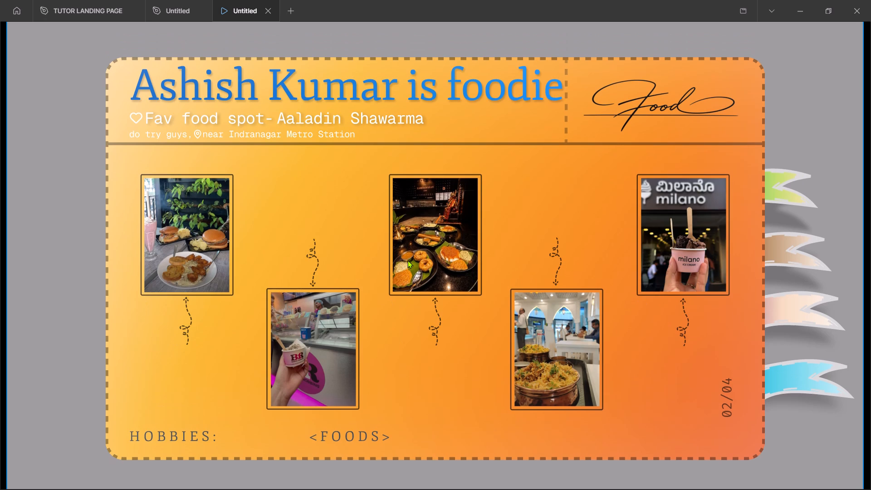
key("Left")
key("Left")
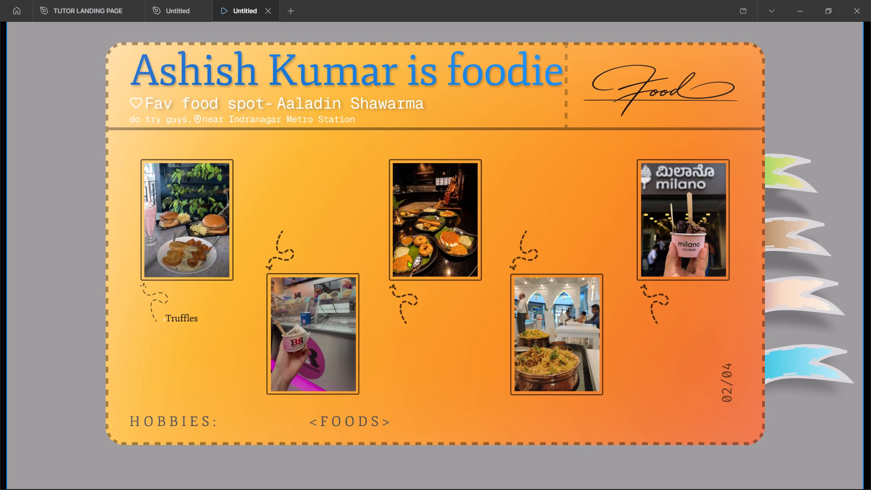
key("Right")
key("Right")
key("Left")
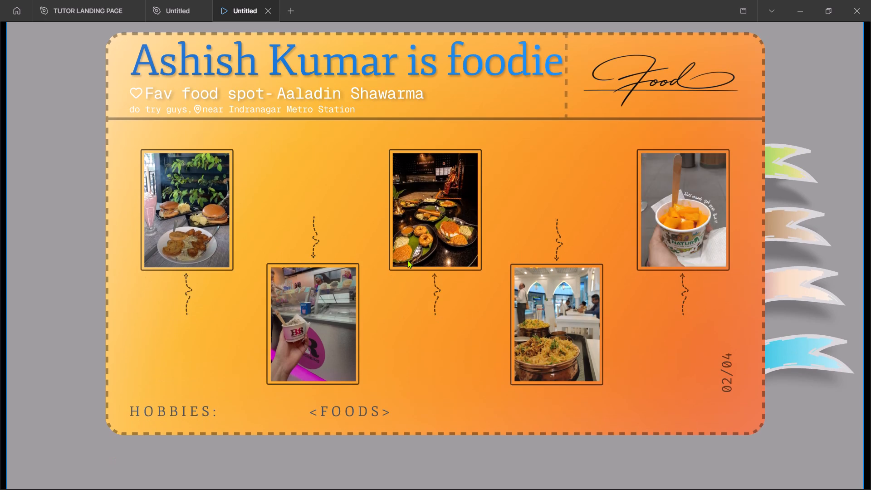
key("Left")
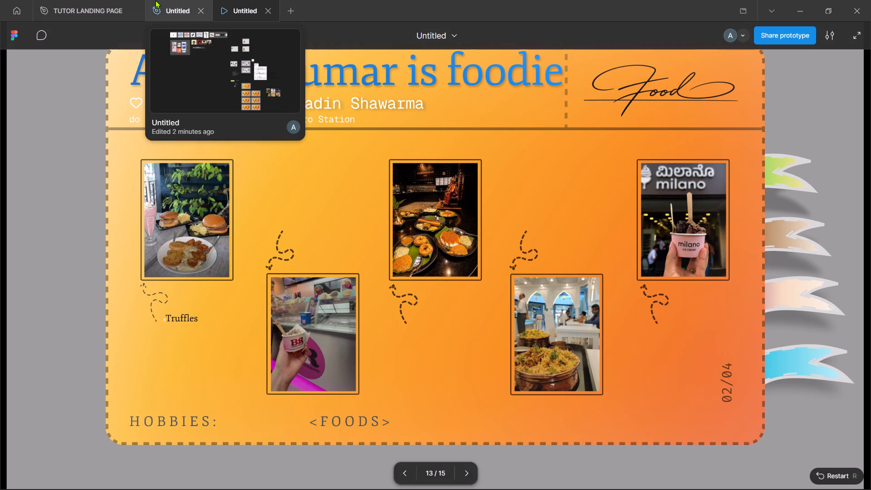
left_click(167, 5)
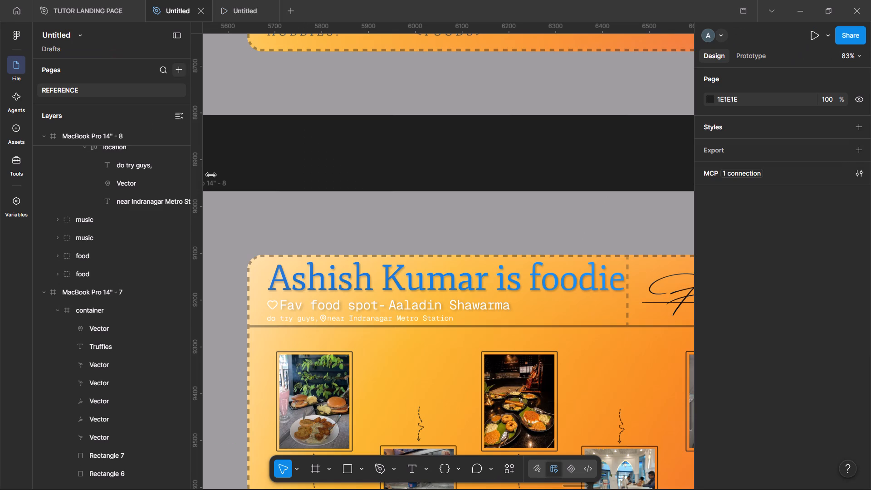
Scale the dashed curly arrow below the burger photo proportionally to a width of 110.
scroll(322, 199, "up", 5)
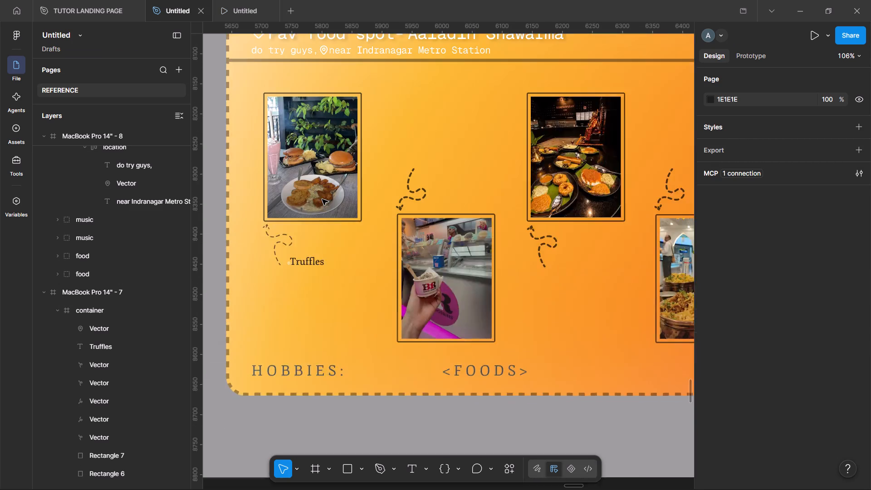
scroll(322, 199, "up", 7)
scroll(322, 199, "down", 2)
scroll(322, 199, "up", 1)
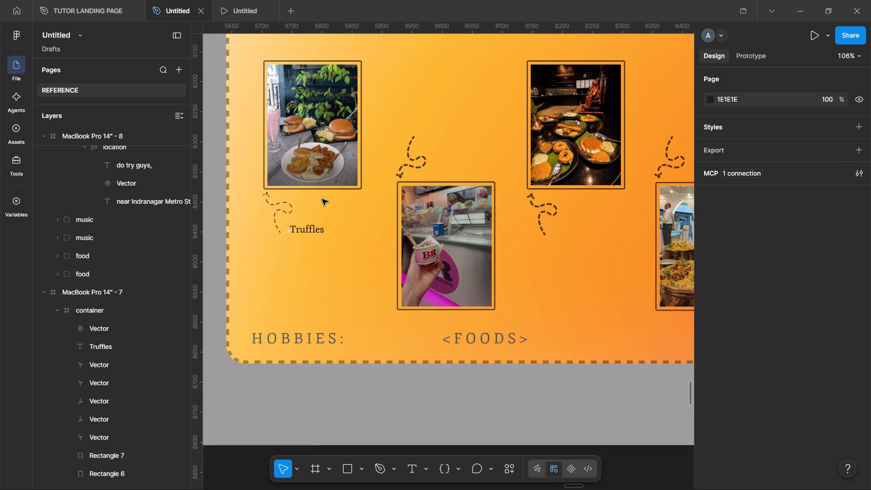
scroll(322, 199, "up", 1)
double_click(285, 228)
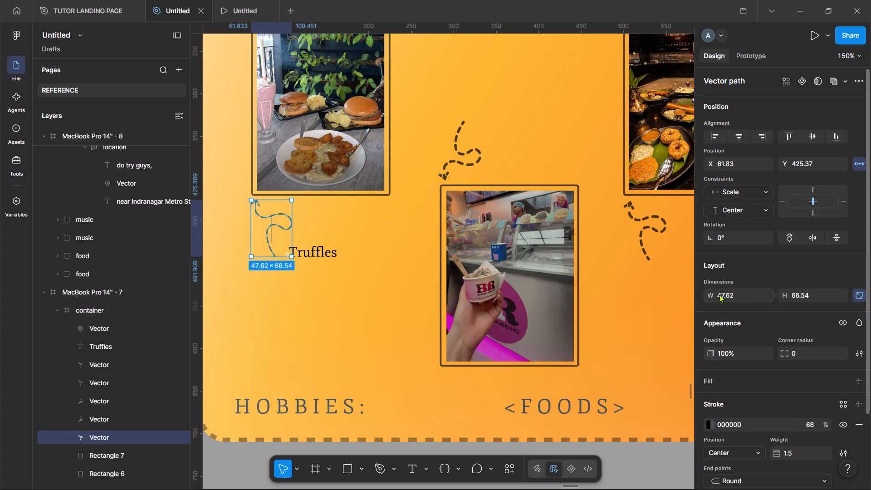
left_click_drag(705, 294, 471, 260)
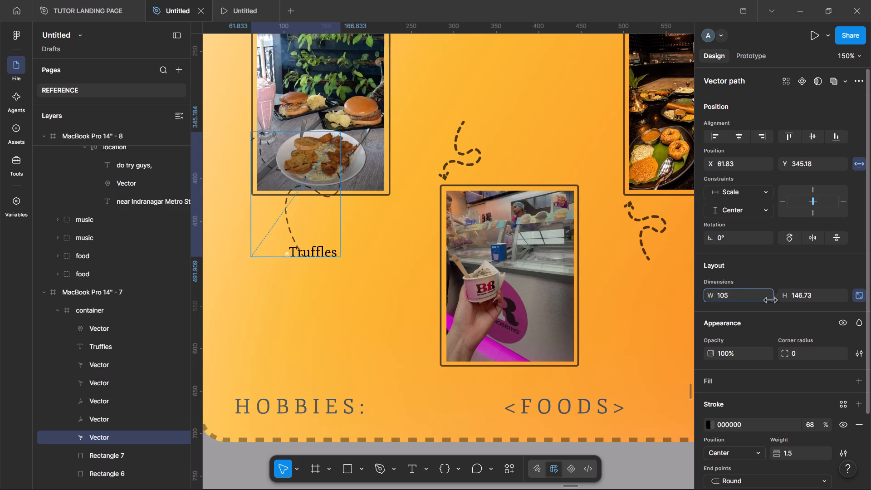
left_click_drag(471, 260, 471, 260)
Move the enlarged dashed arrow to just below the burger photo, at about X 53, Y 428.
left_click_drag(310, 188, 302, 255)
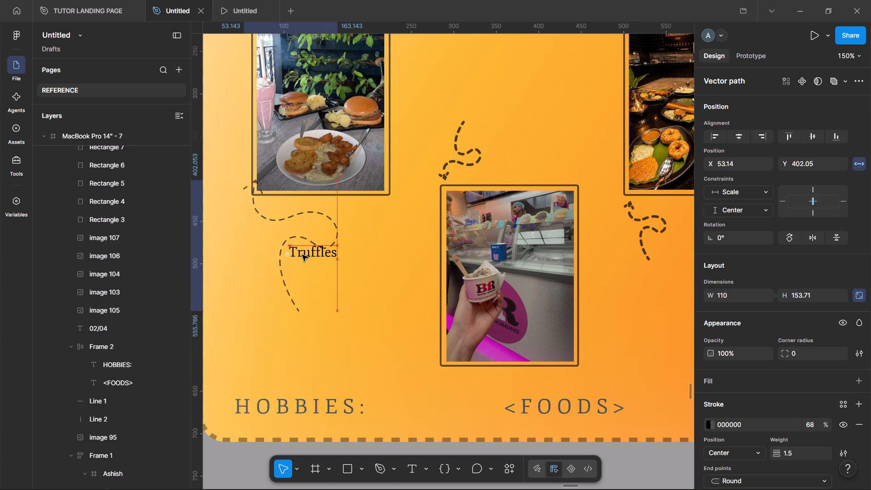
left_click_drag(302, 255, 303, 264)
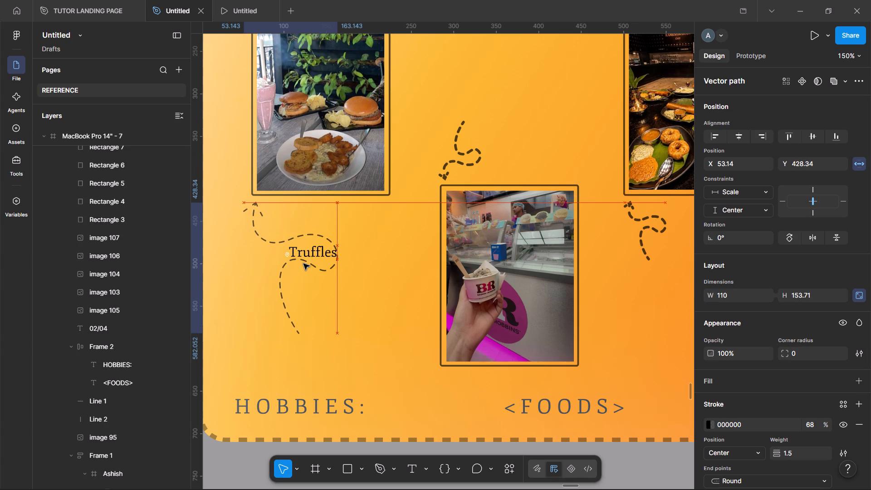
left_click_drag(303, 264, 303, 264)
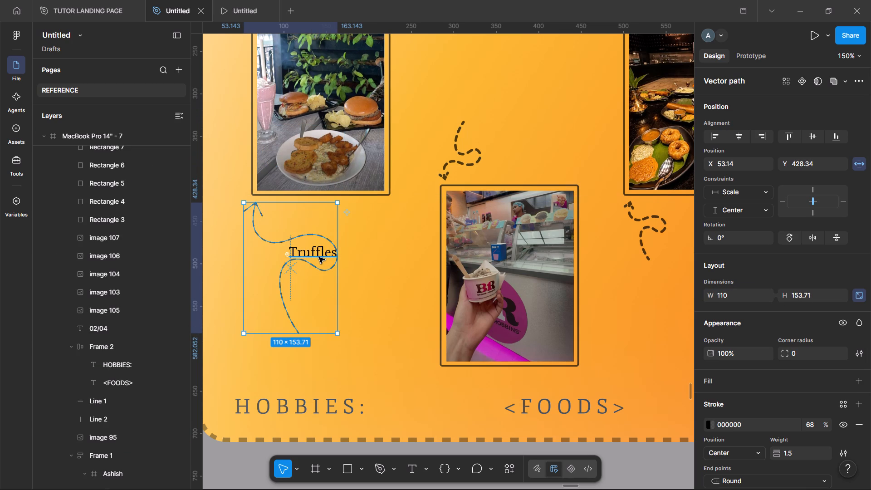
Wrap the map pin and the Truffles text in an auto layout frame and place it at the arrow's tail, about X 133, Y 580.
left_click(319, 257)
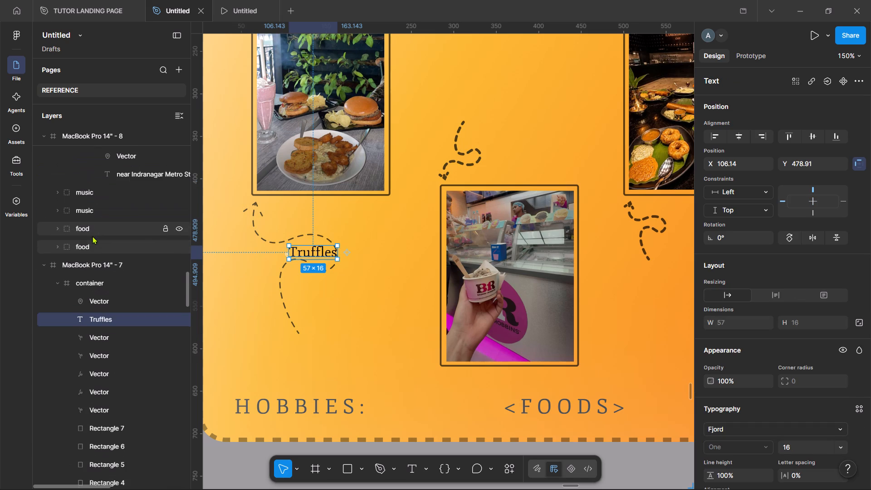
left_click(103, 297)
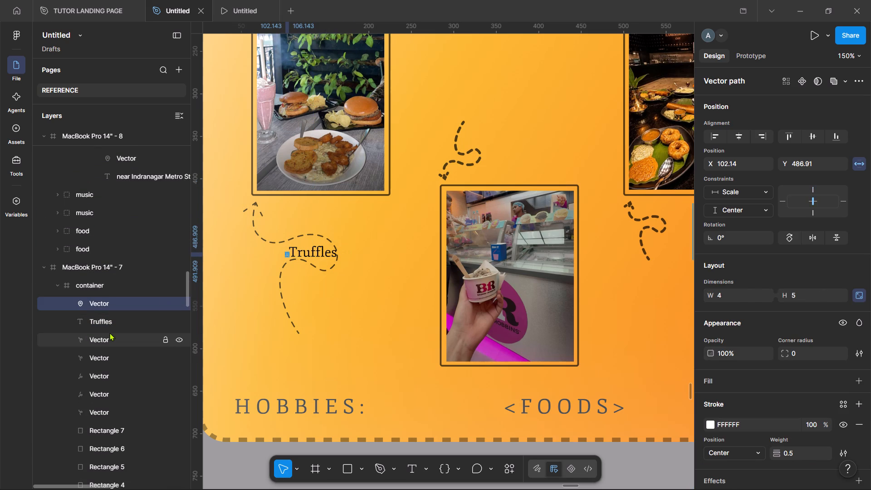
left_click(101, 321, "shift")
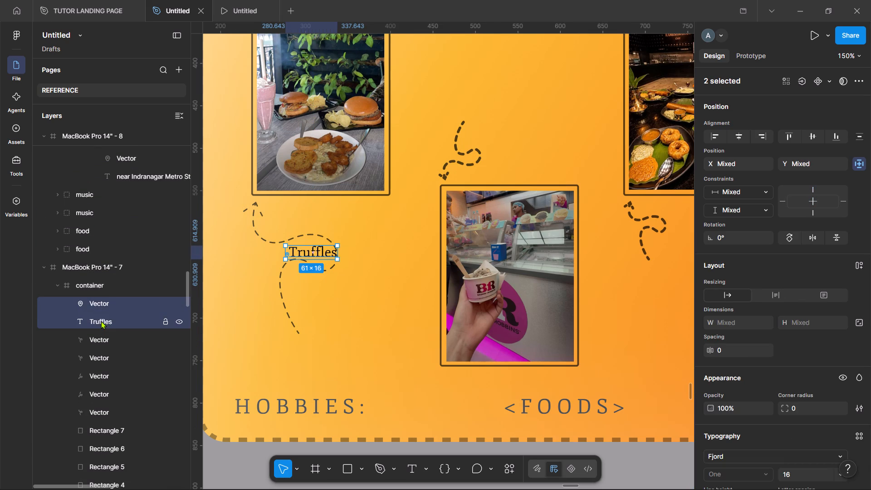
right_click(101, 321)
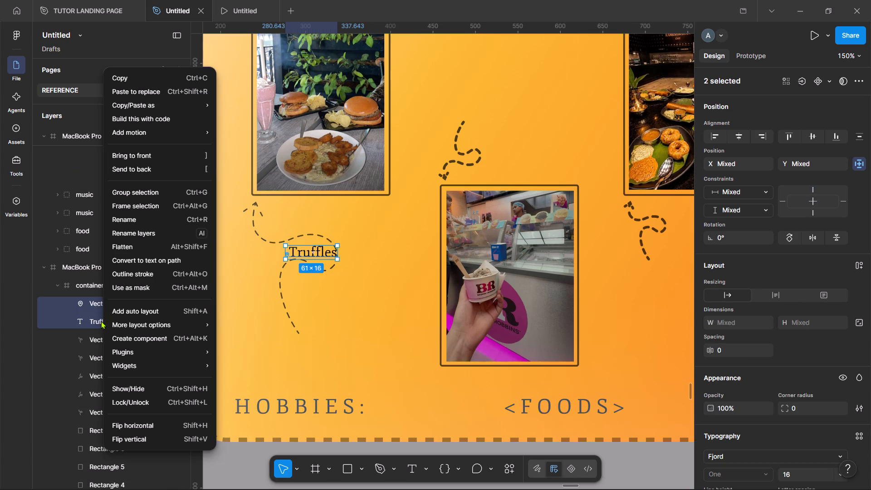
left_click(187, 314)
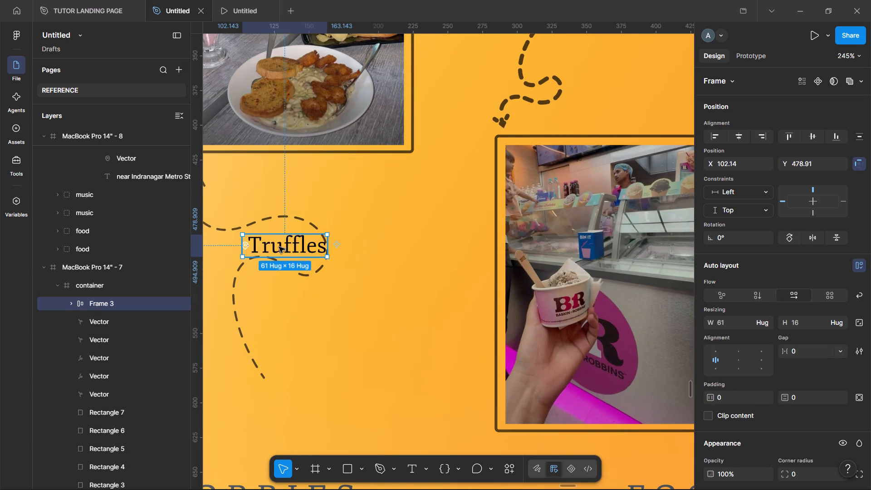
left_click_drag(279, 247, 319, 387)
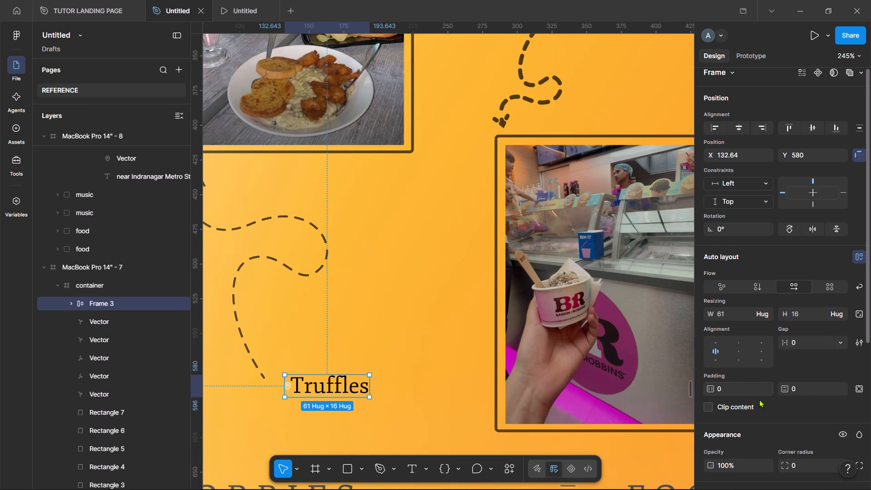
Set the font size of the Truffles text inside the caption frame to 28.
left_click(71, 302)
left_click(122, 329)
left_click(122, 335)
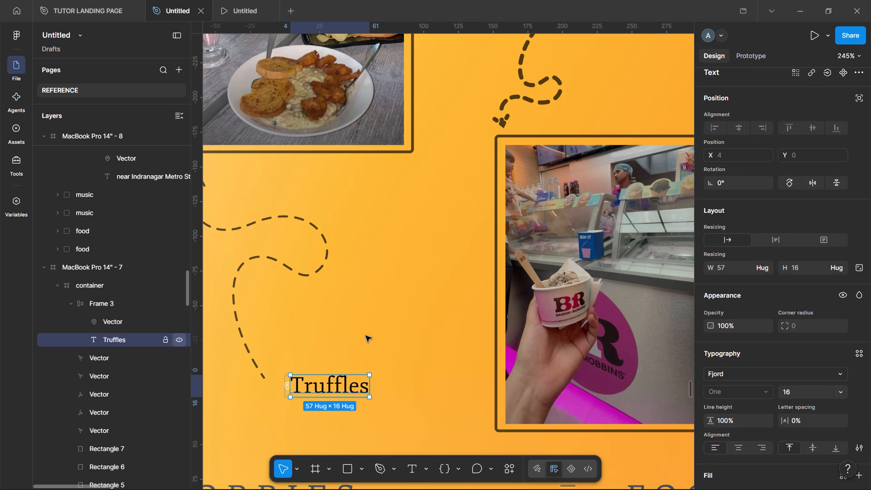
left_click(816, 396)
key("3")
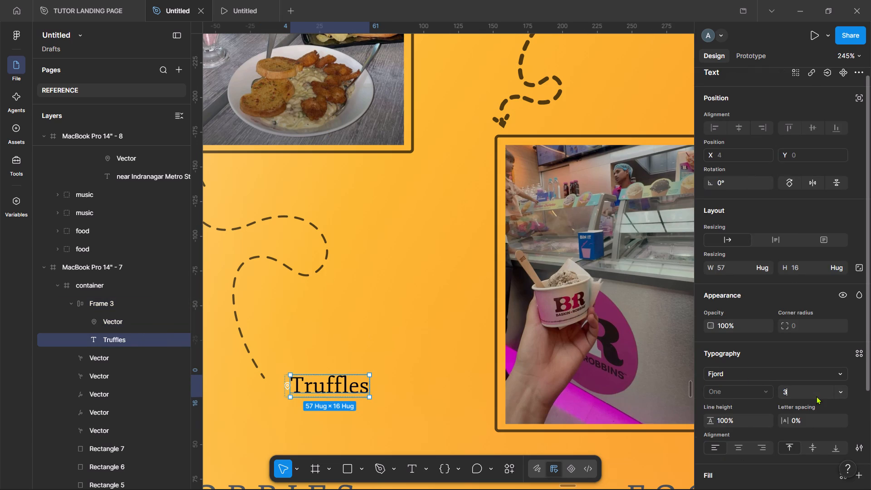
key("BackSpace")
type("28")
key("Return")
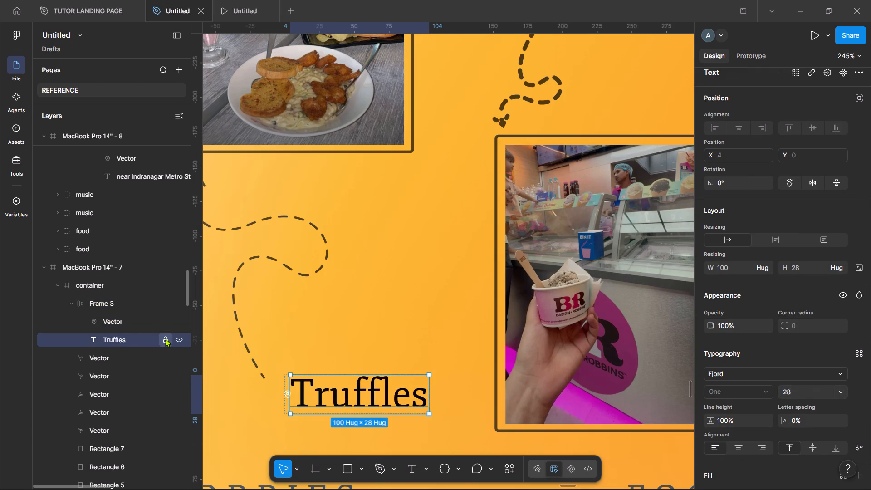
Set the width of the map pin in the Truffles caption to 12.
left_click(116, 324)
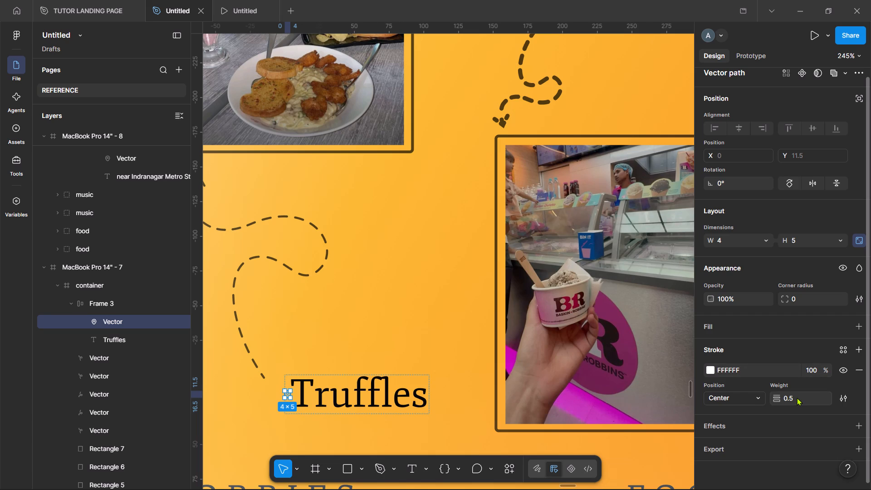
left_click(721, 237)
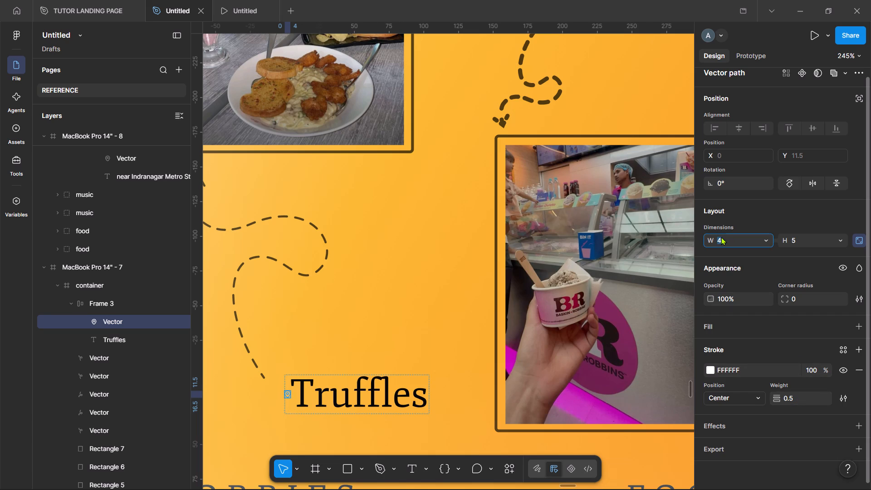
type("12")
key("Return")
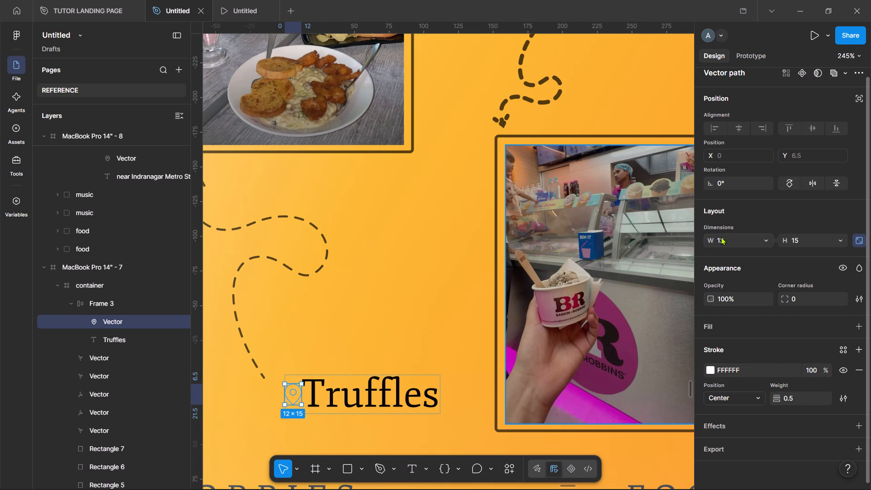
Try a stroke weight of 1.5 on the map pin, and settle on a weight of 1.
left_click(816, 401)
type("1.4")
key("BackSpace")
key("5")
key("Return")
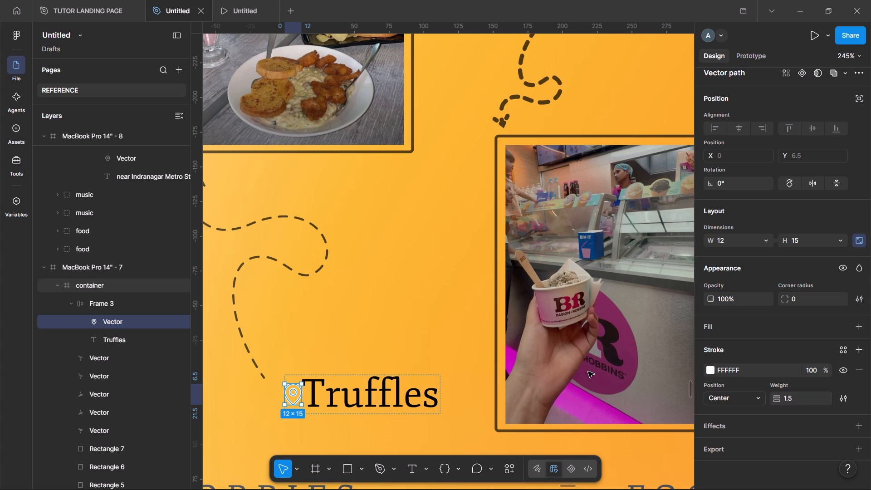
left_click(793, 393)
key("1")
key("Return")
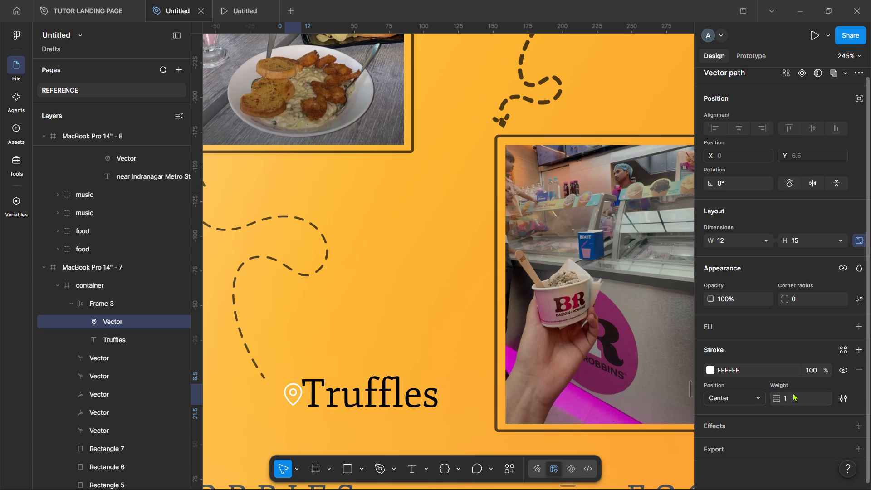
Set the width of the map pin beside Truffles to 8, keeping its proportions.
left_click(731, 239)
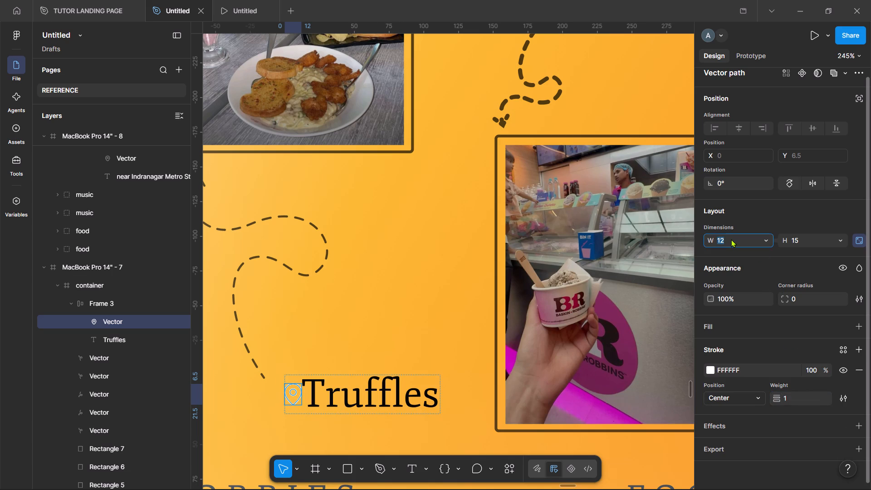
key("8")
key("Return")
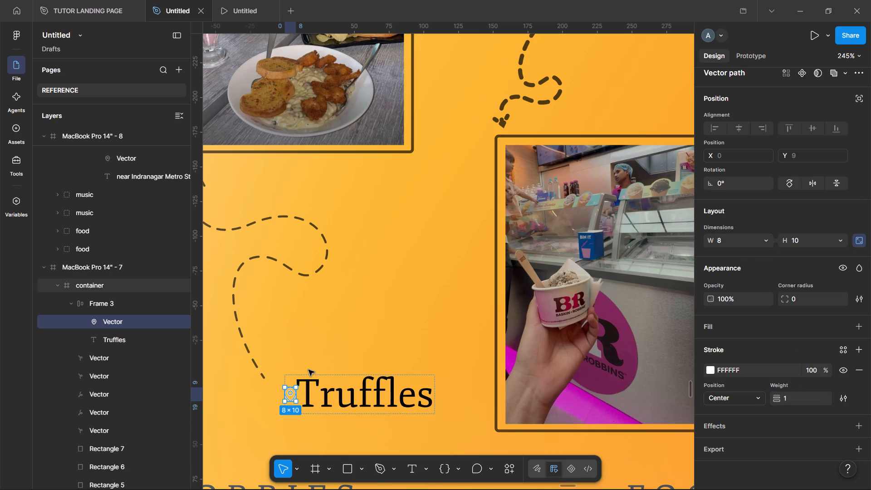
Align the contents of the Truffles caption frame to the bottom left to lower the pin beside the text.
scroll(320, 402, "right", 1)
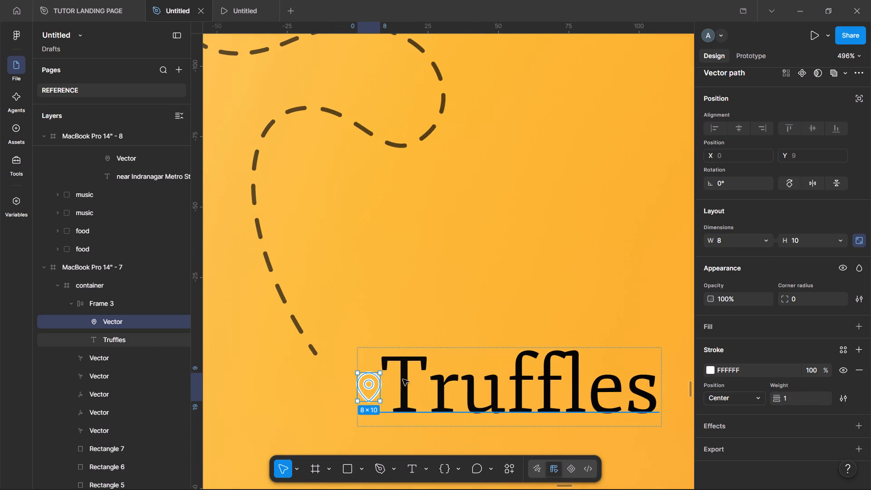
left_click_drag(369, 386, 369, 399)
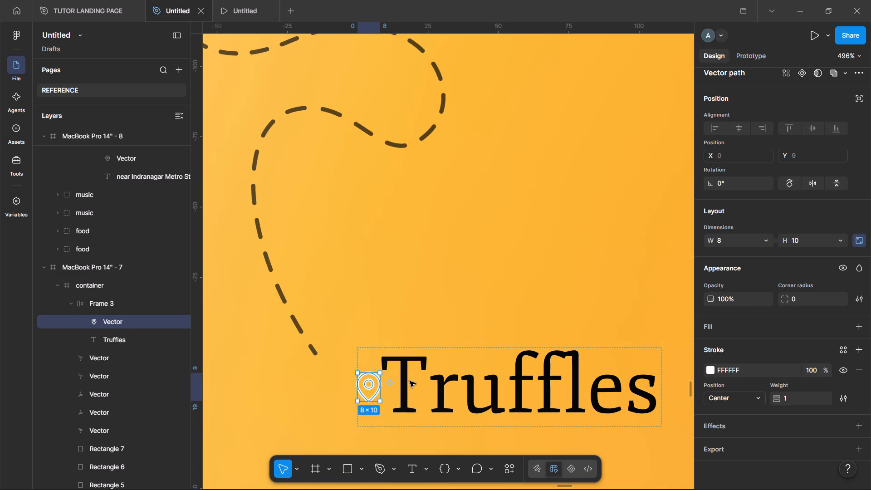
left_click(429, 379)
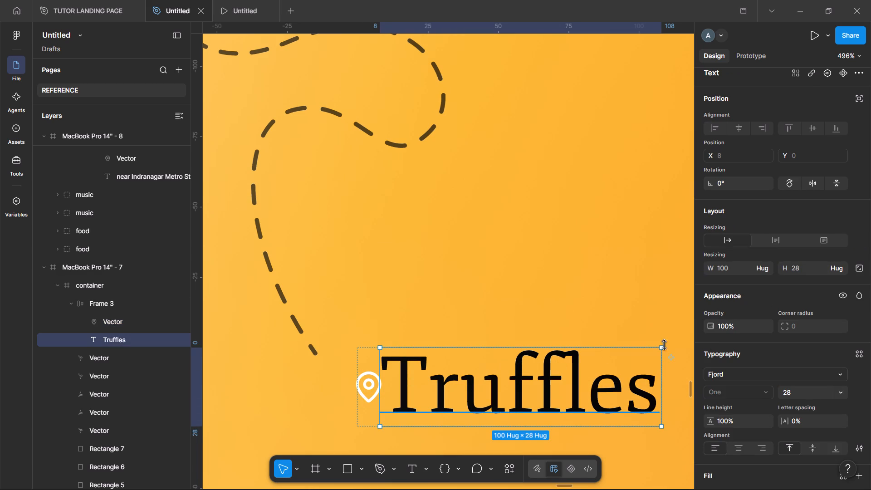
left_click(369, 384)
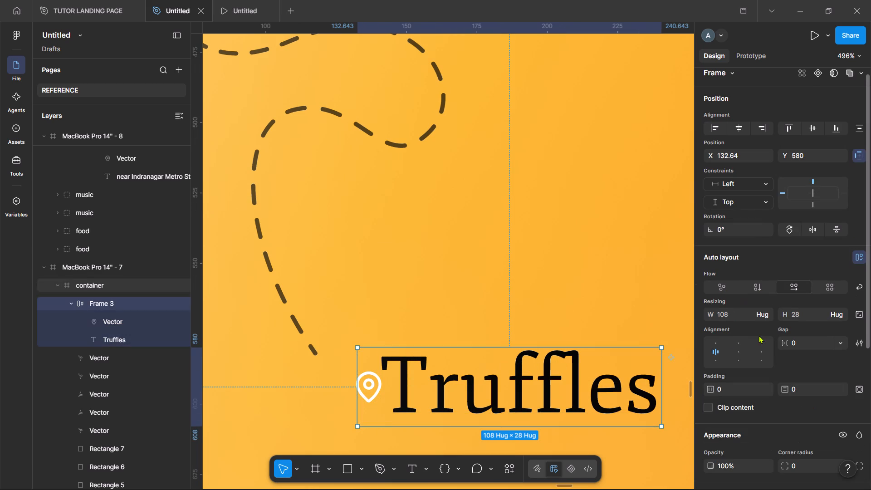
left_click(714, 357)
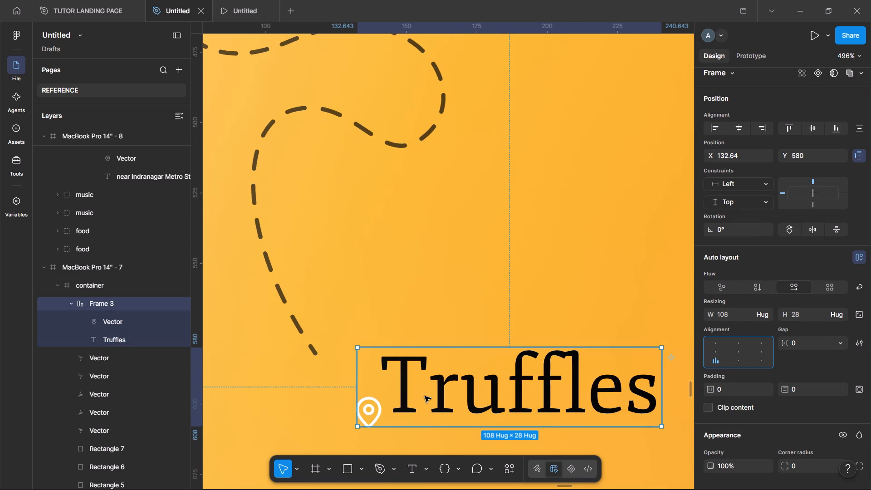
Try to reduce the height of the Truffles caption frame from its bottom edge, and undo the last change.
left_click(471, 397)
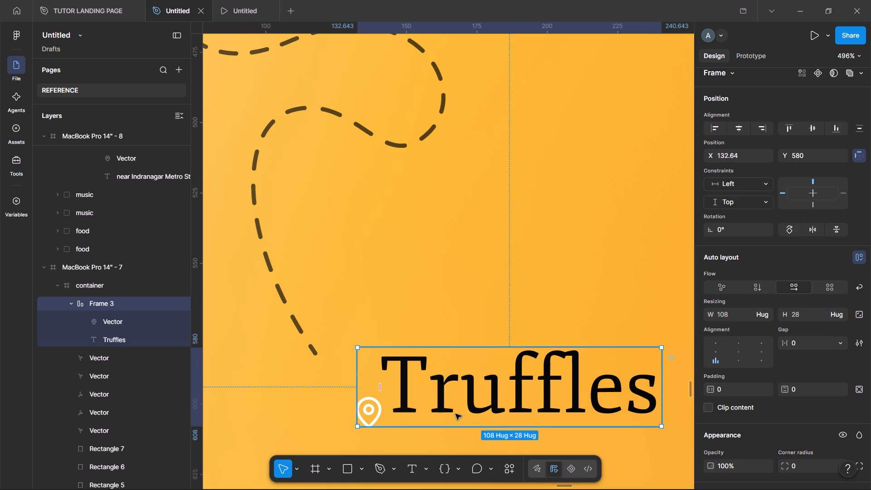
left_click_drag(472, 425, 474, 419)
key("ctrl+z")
Shrink the Truffles text box to a height of about 23 so its bottom edge meets the text baseline beside the pin.
scroll(819, 397, "down", 3)
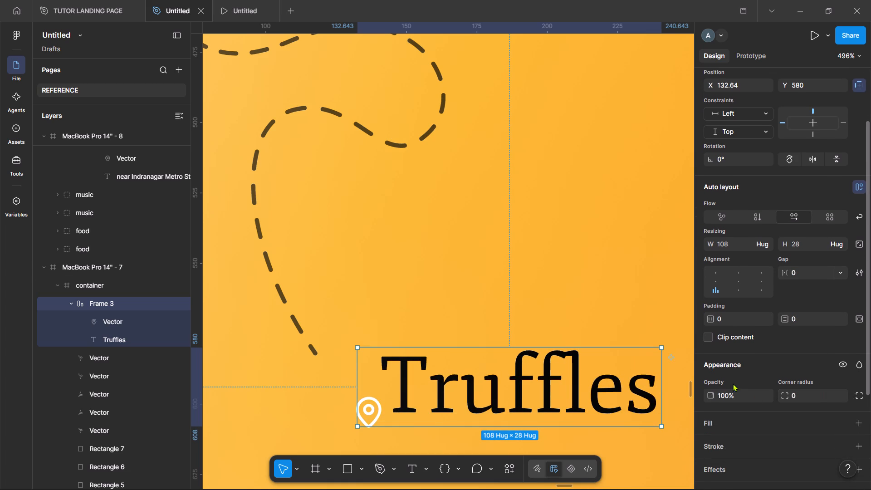
triple_click(513, 384)
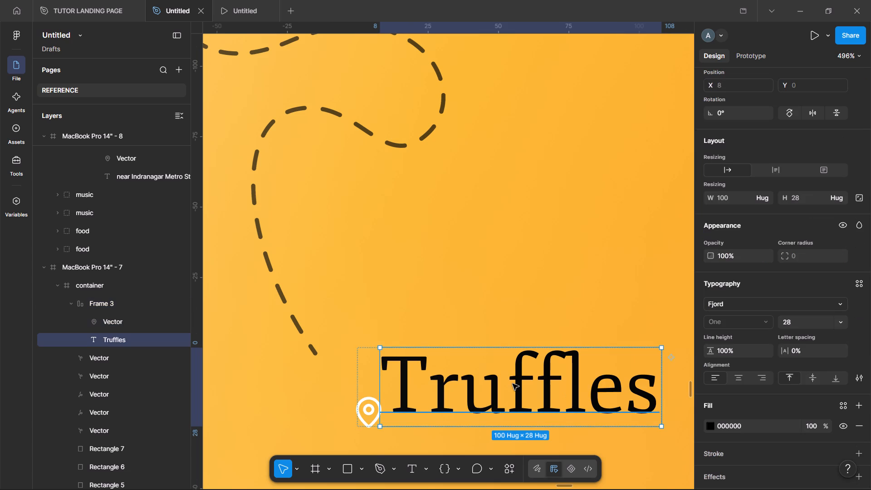
left_click_drag(534, 426, 537, 419)
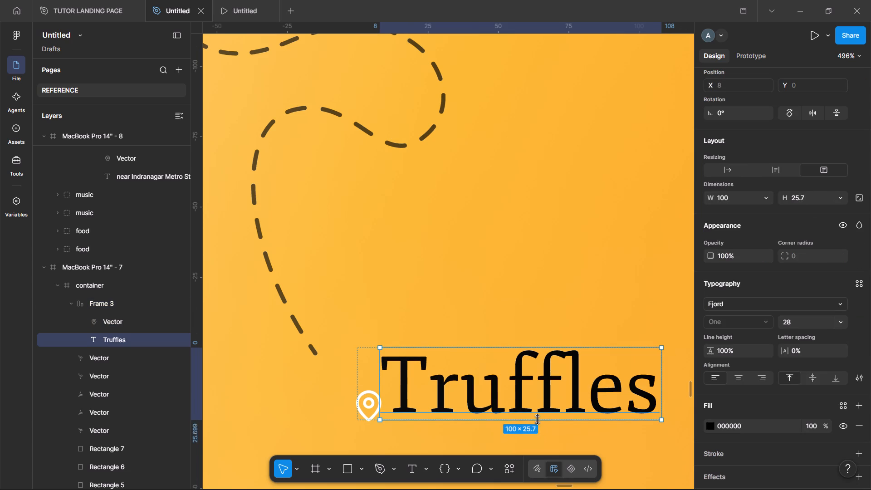
left_click_drag(537, 419, 538, 412)
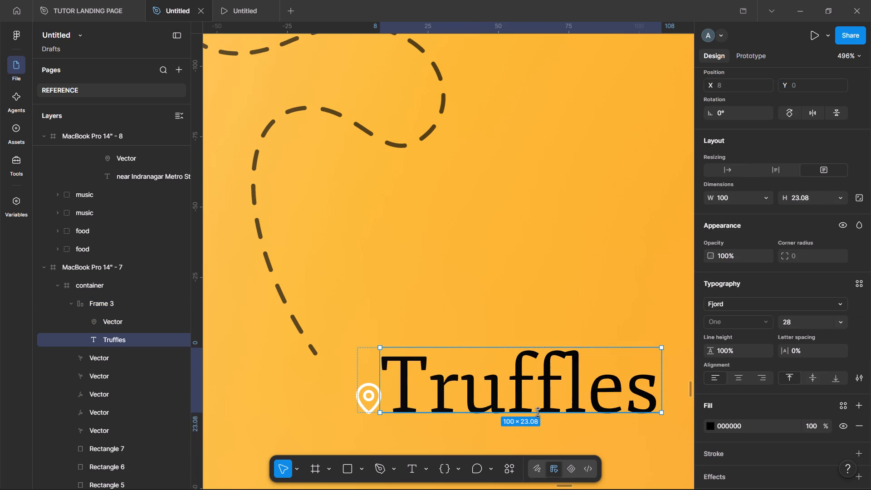
left_click_drag(538, 412, 538, 411)
left_click(467, 289)
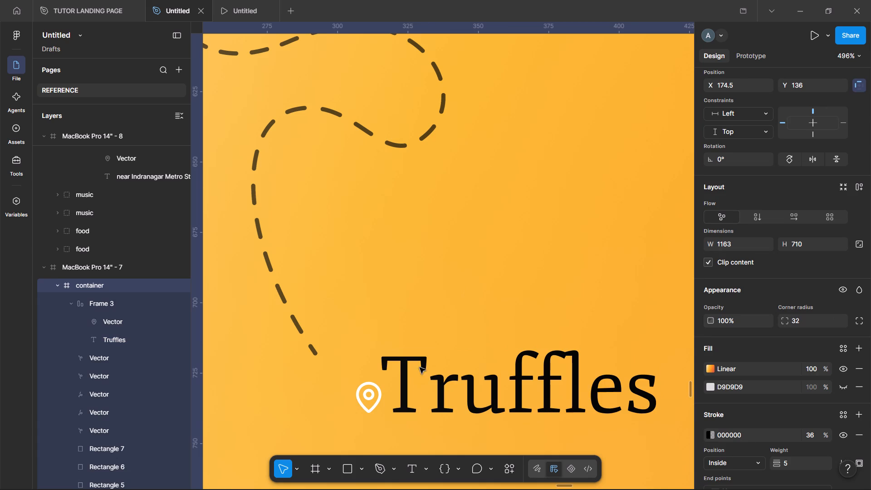
Move the Truffles caption in MacBook Pro 14" - 7 up to the dashed arrow's lower end, at about X 119, Y 559.
double_click(421, 385)
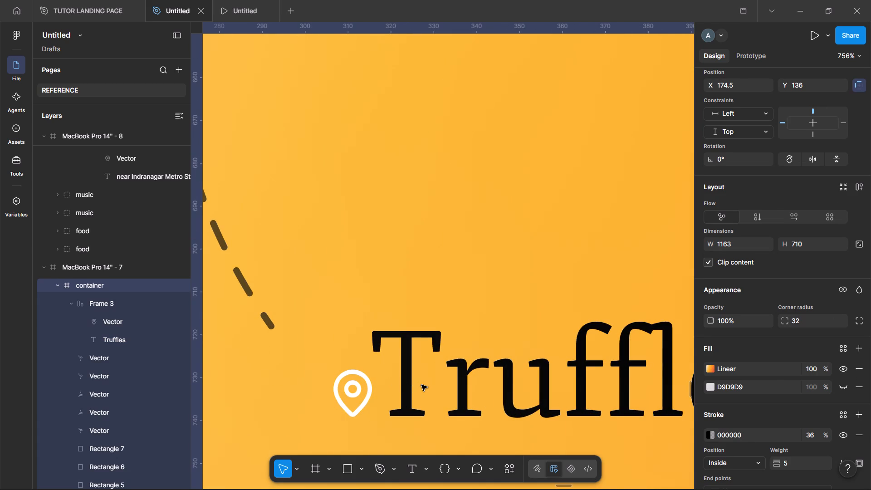
left_click_drag(450, 381, 436, 350)
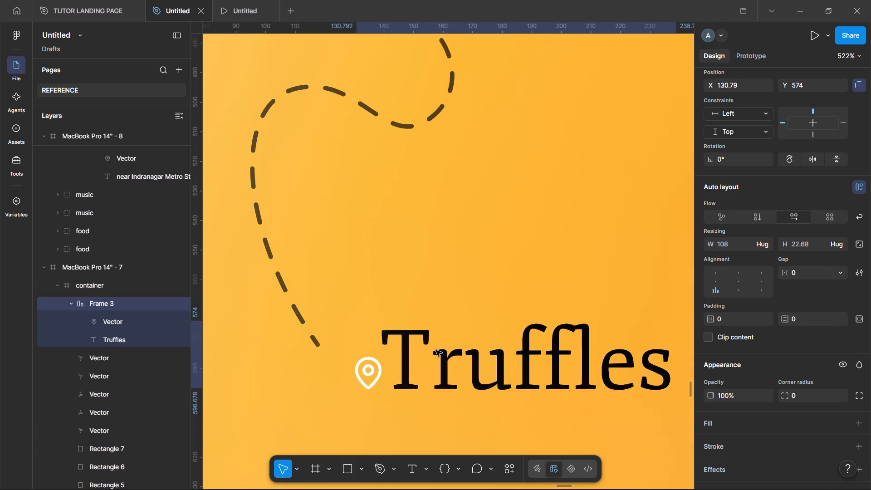
left_click_drag(436, 350, 409, 318)
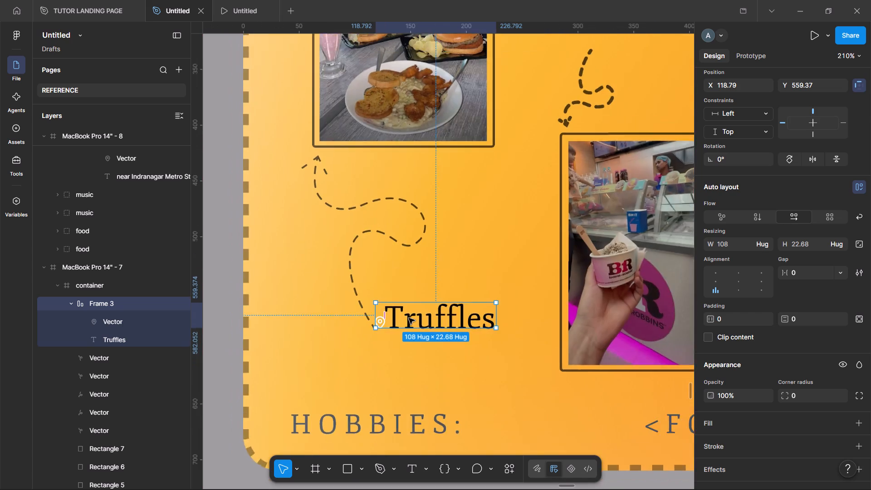
left_click(264, 297)
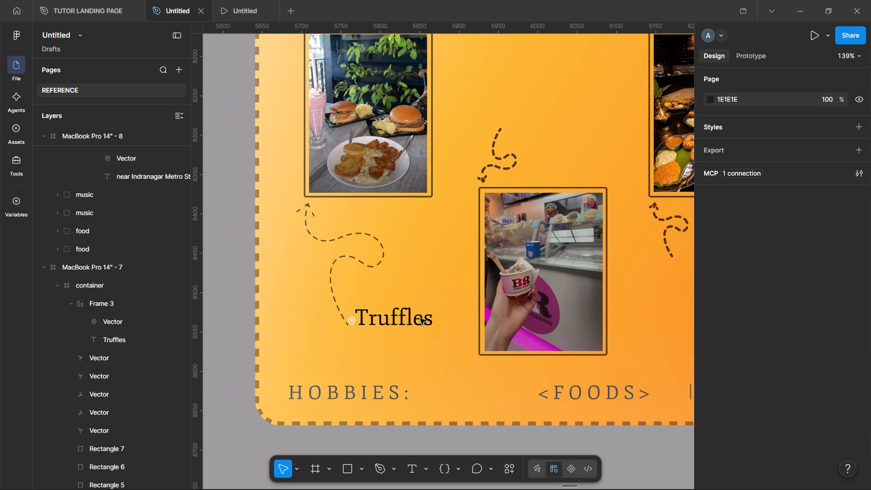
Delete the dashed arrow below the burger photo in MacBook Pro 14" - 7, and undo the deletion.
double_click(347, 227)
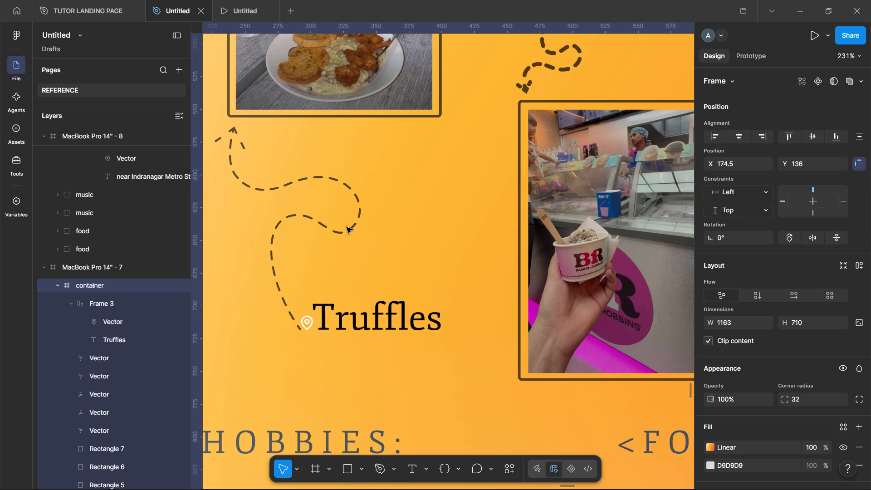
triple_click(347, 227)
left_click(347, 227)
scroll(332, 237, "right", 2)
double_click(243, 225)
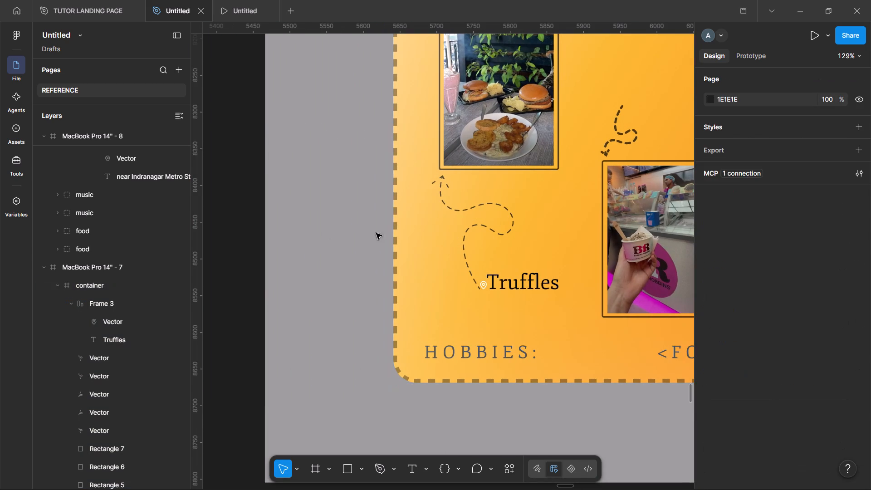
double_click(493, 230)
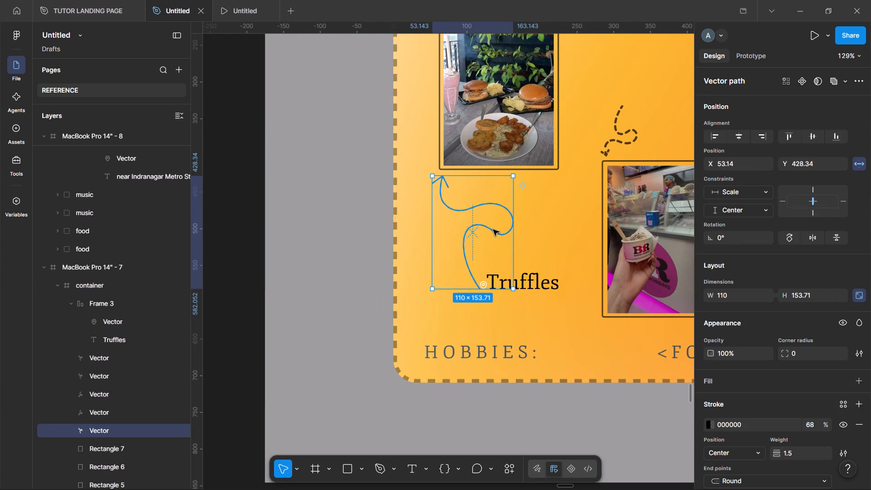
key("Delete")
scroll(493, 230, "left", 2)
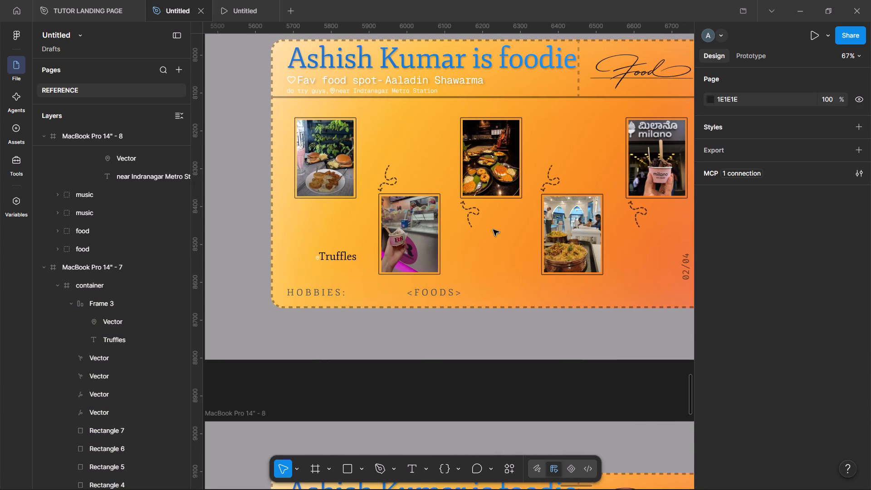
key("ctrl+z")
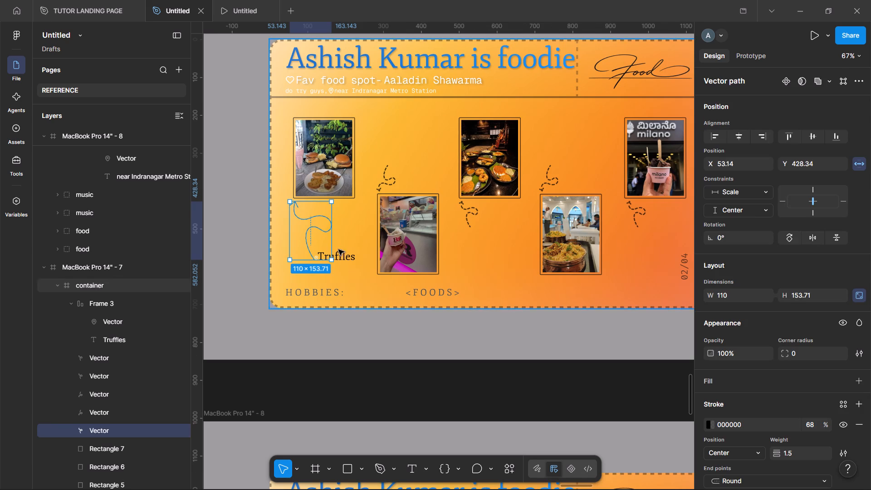
Duplicate the Truffles caption into MacBook Pro 14" - 8 below the burger photo's arrow, at about X 89, Y 497.
left_click(339, 255)
left_click(347, 258)
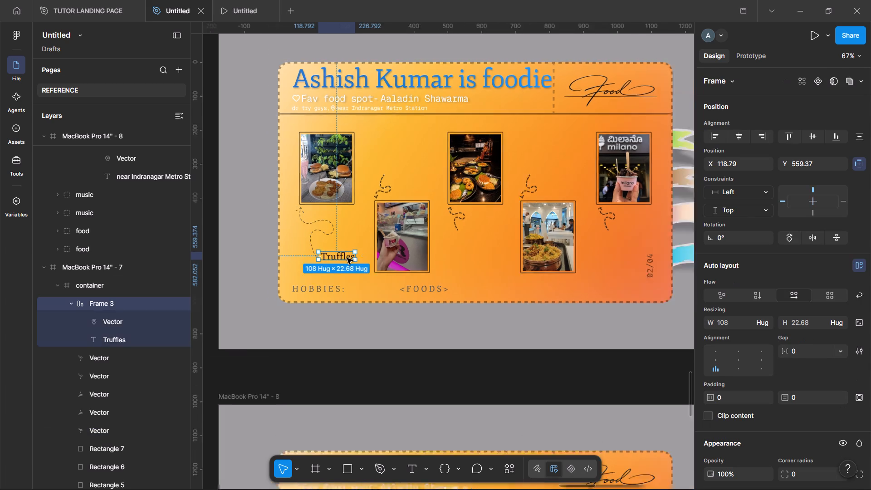
scroll(347, 258, "down", 1)
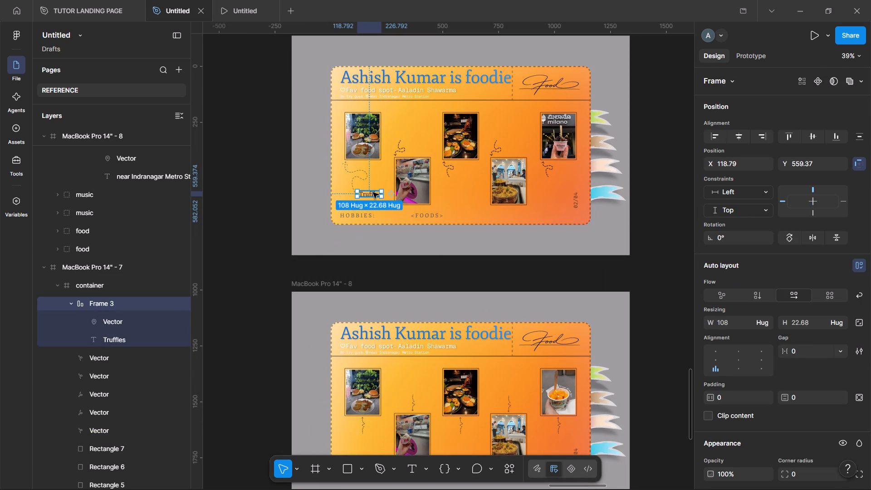
left_click_drag(373, 192, 367, 445, "alt")
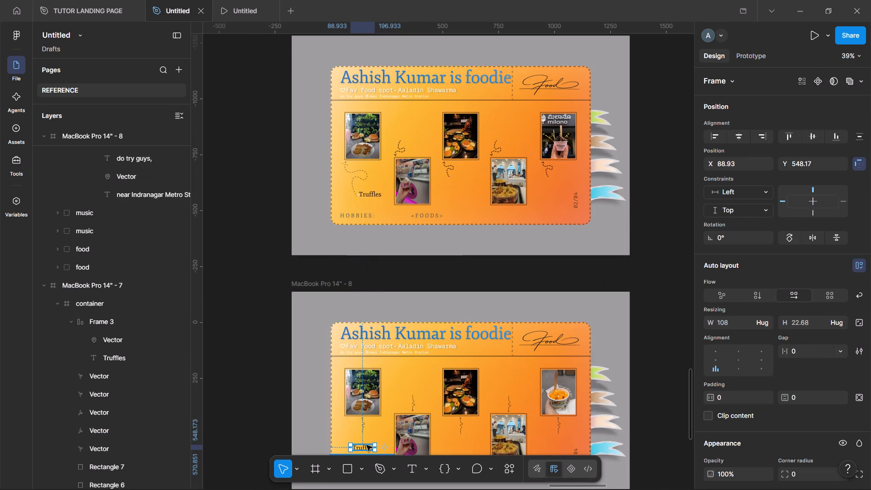
scroll(367, 445, "down", 1)
left_click_drag(370, 413, 370, 375)
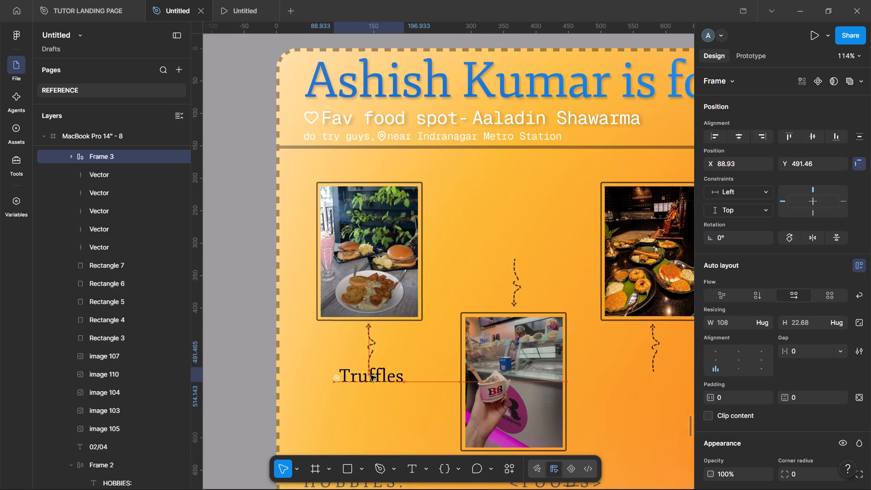
left_click_drag(370, 375, 370, 380)
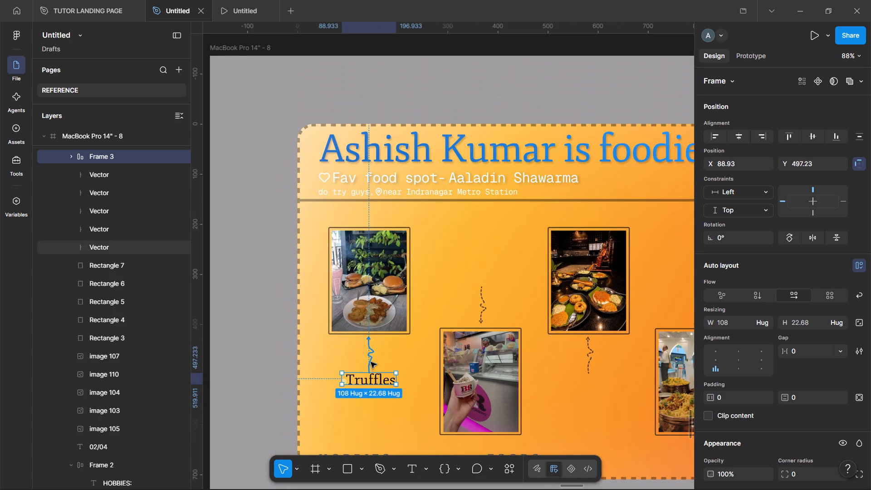
Enlarge the dashed arrow below the burger photo in MacBook Pro 14" - 8 to width 98, keeping its proportions.
left_click(371, 362)
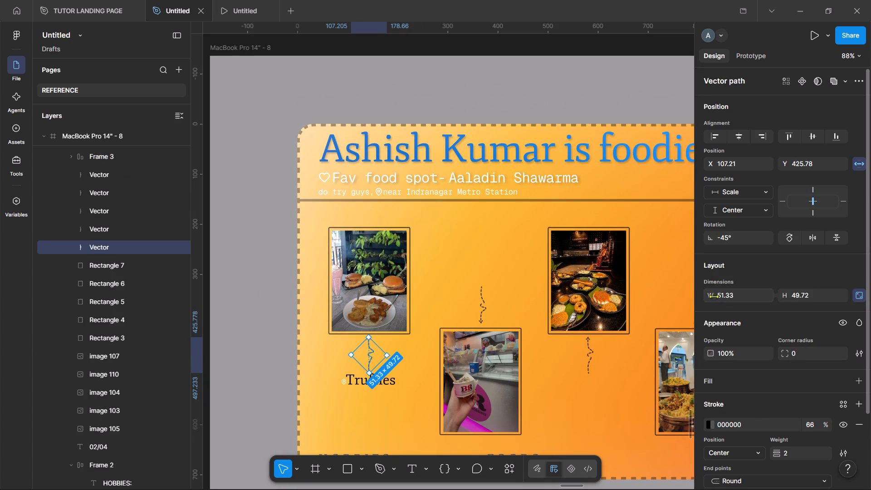
left_click_drag(712, 296, 461, 257)
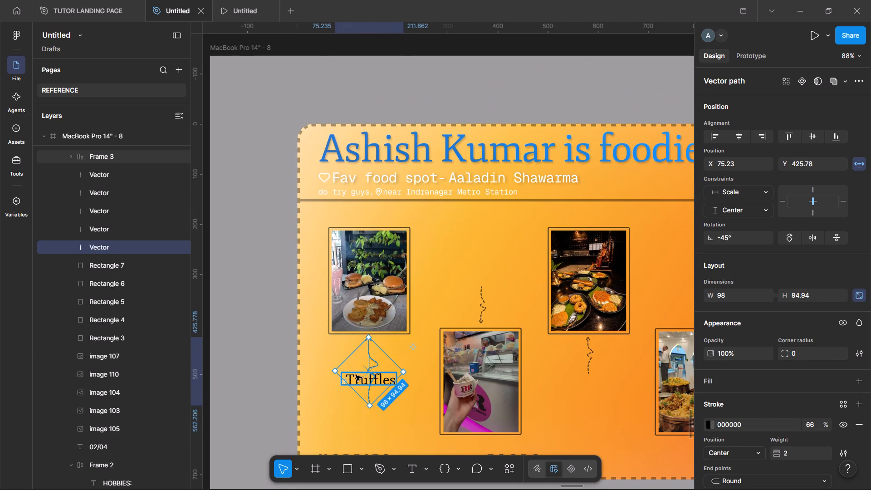
Nudge the Truffles caption to just below the enlarged arrow's lower end, at about X 97, Y 561.
left_click(354, 377)
key("shift+Down")
key("shift+Down")
key("shift+Down")
key("shift+Down")
key("shift+Down")
key("shift+Down")
key("shift+Down")
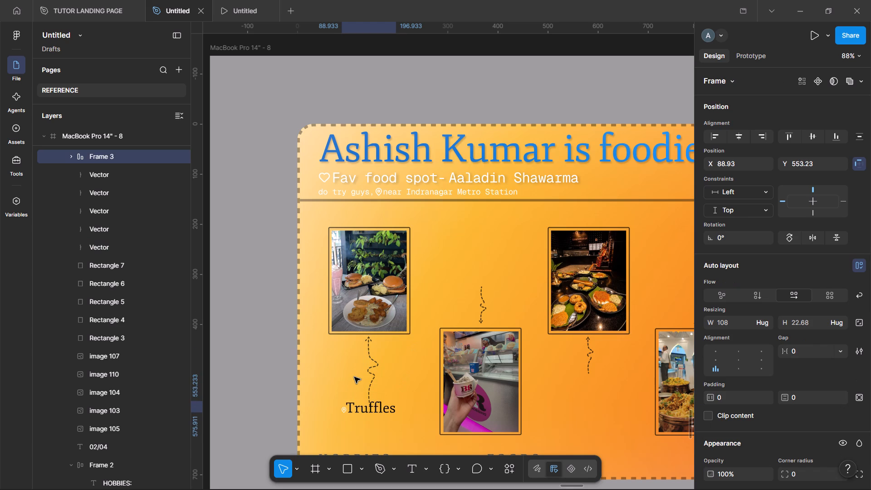
key("shift+Down")
key("shift+Up")
key("shift+Right")
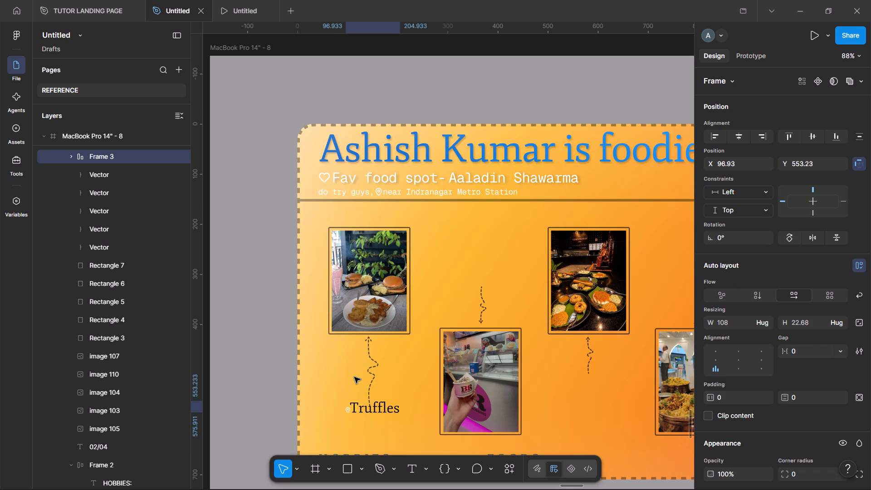
key("shift+Down")
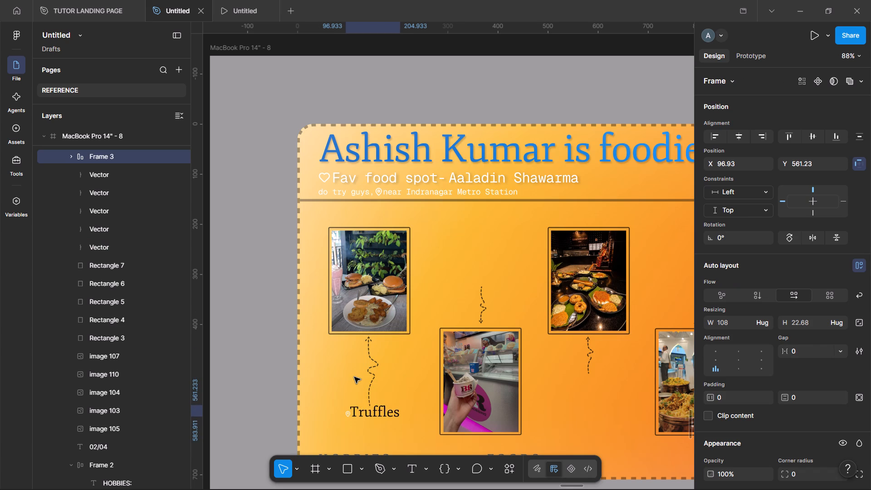
Duplicate the Truffles caption into MacBook Pro 14" - 9 and place it just above the HOBBIES: label, clear of the arrow.
scroll(385, 406, "down", 2)
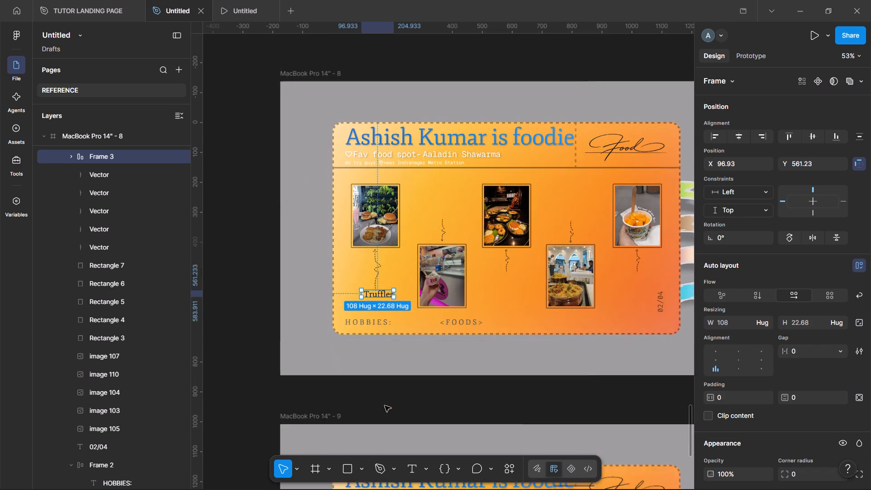
left_click_drag(378, 242, 374, 475, "alt")
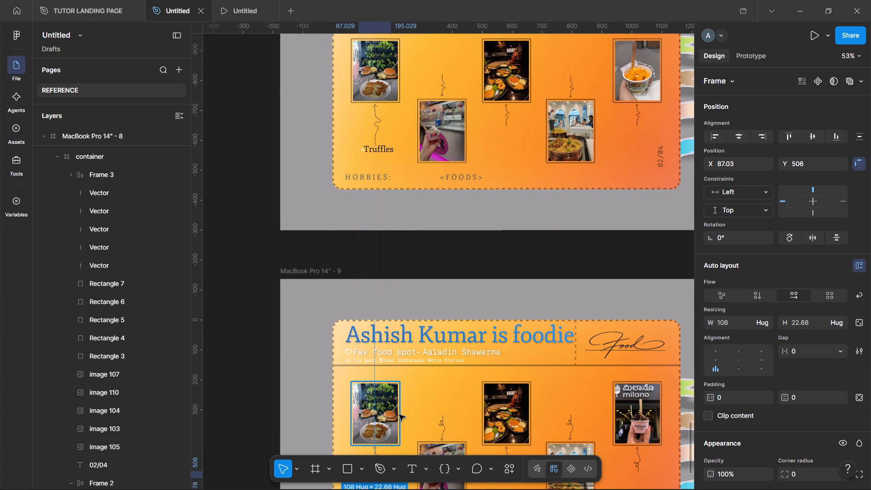
scroll(399, 415, "down", 2)
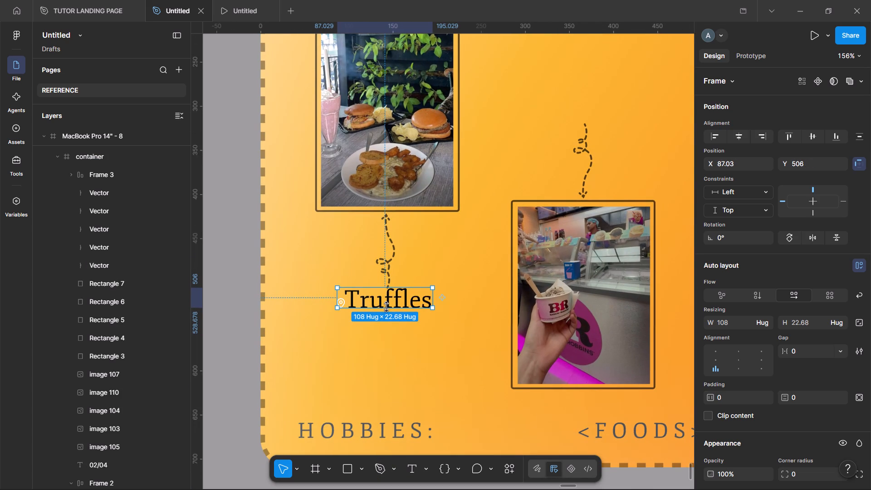
left_click_drag(397, 300, 396, 392)
Enlarge the looped dashed arrow below the burger photo in MacBook Pro 14" - 9 to width 120, keeping its proportions.
left_click(387, 286)
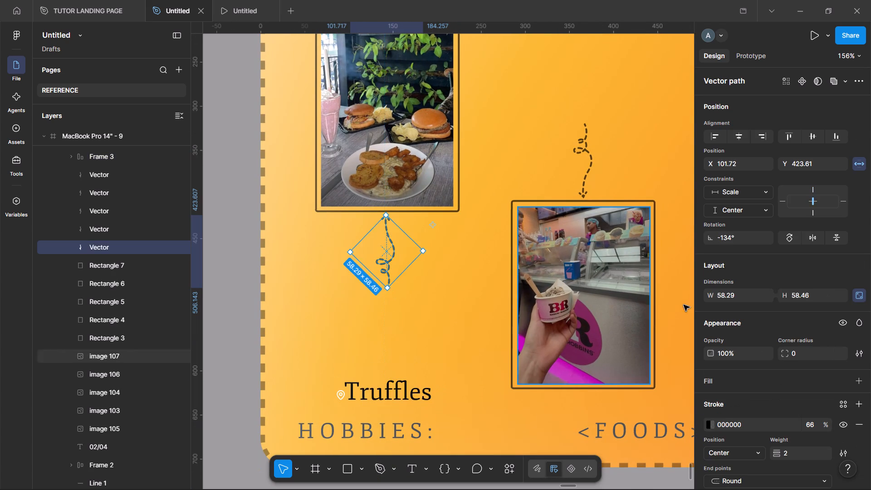
left_click_drag(713, 295, 510, 257)
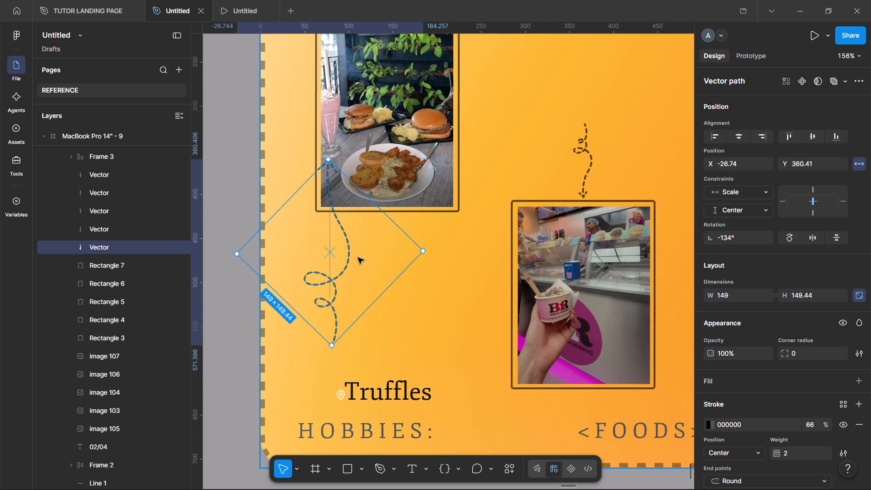
left_click_drag(347, 257, 396, 315)
left_click_drag(711, 298, 706, 298)
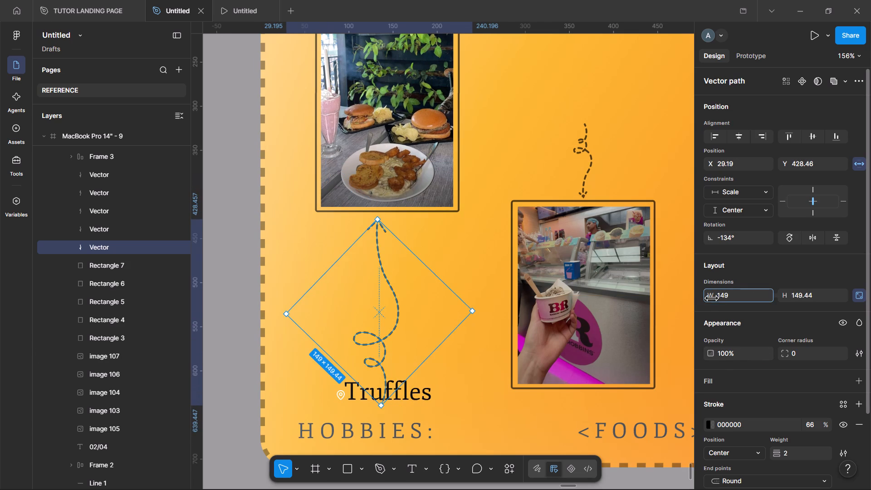
left_click_drag(706, 298, 681, 299)
left_click(739, 297)
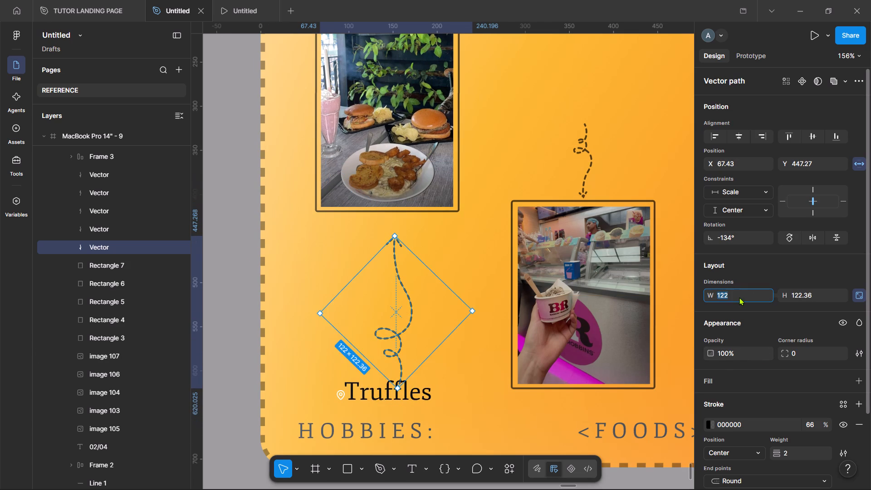
type("120")
key("Return")
Move the enlarged looped arrow so its tip sits just below the burger photo's frame, at about X 60, Y 424.
left_click_drag(400, 276, 399, 274)
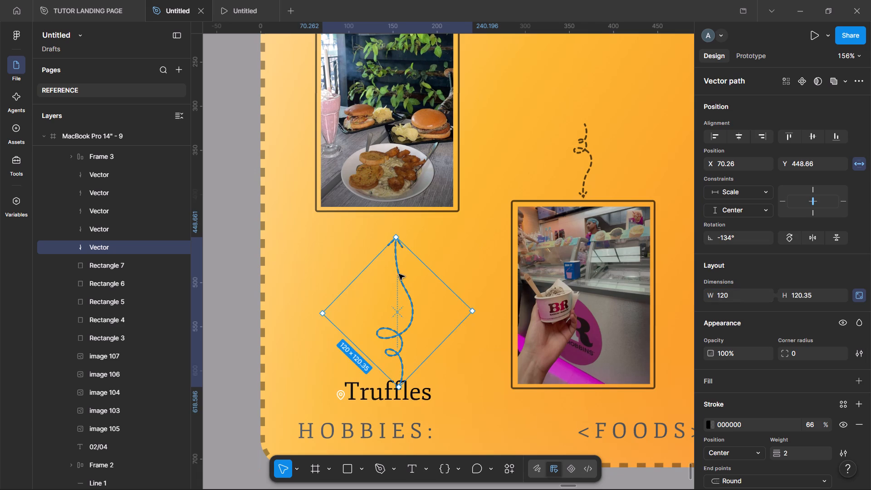
left_click_drag(399, 274, 380, 257)
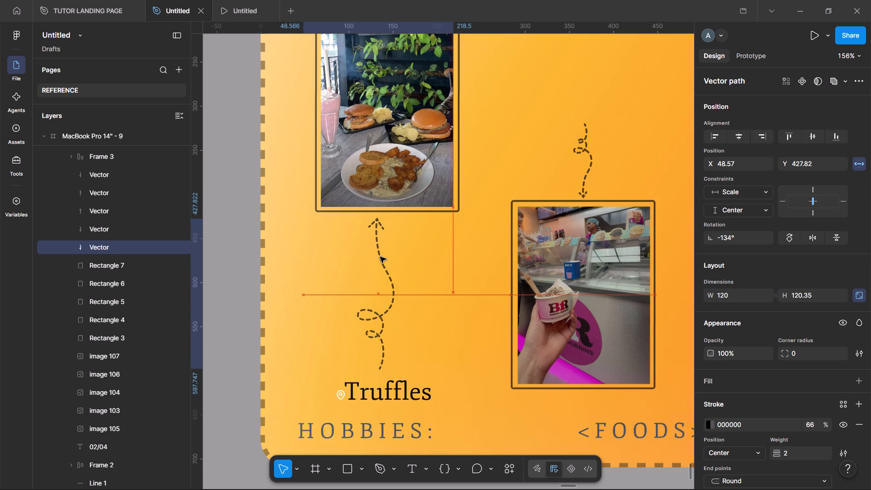
left_click_drag(380, 257, 369, 256)
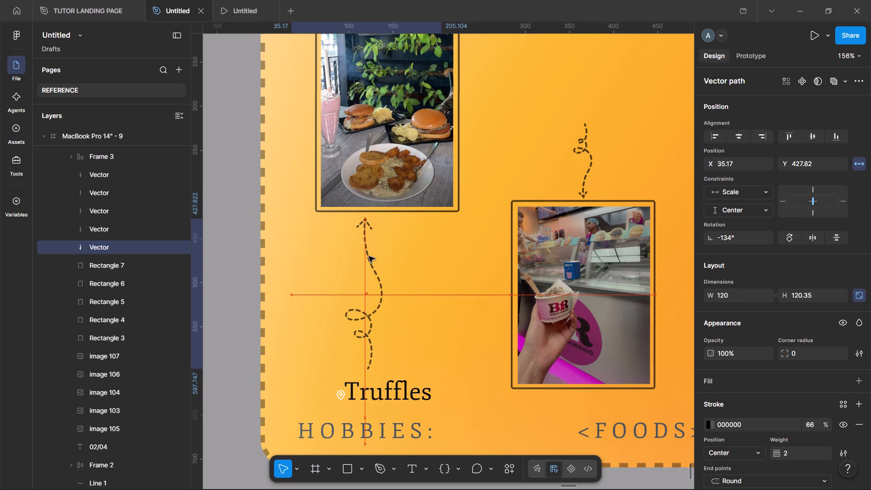
left_click_drag(369, 256, 392, 255)
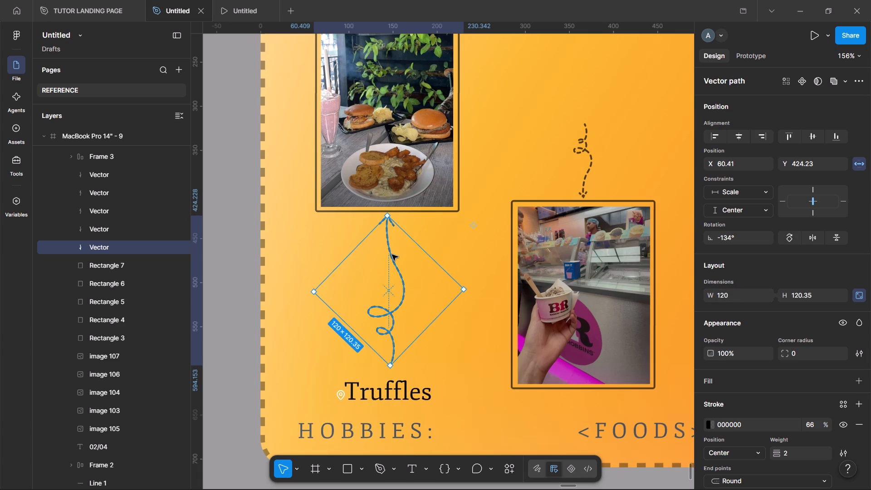
Move the Truffles caption up so its pin sits under the looped arrow's lower end, at about X 141, Y 589.
left_click(407, 383)
left_click_drag(410, 387, 413, 371)
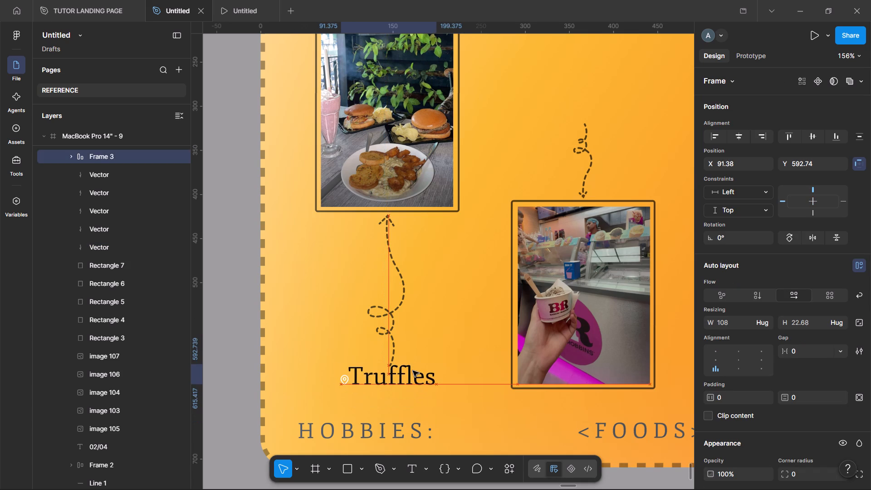
left_click_drag(413, 371, 419, 369)
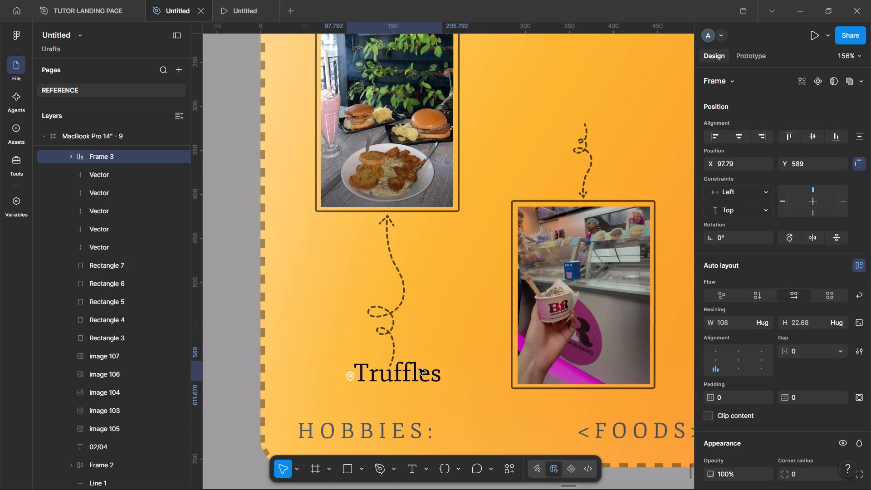
left_click_drag(419, 369, 457, 369)
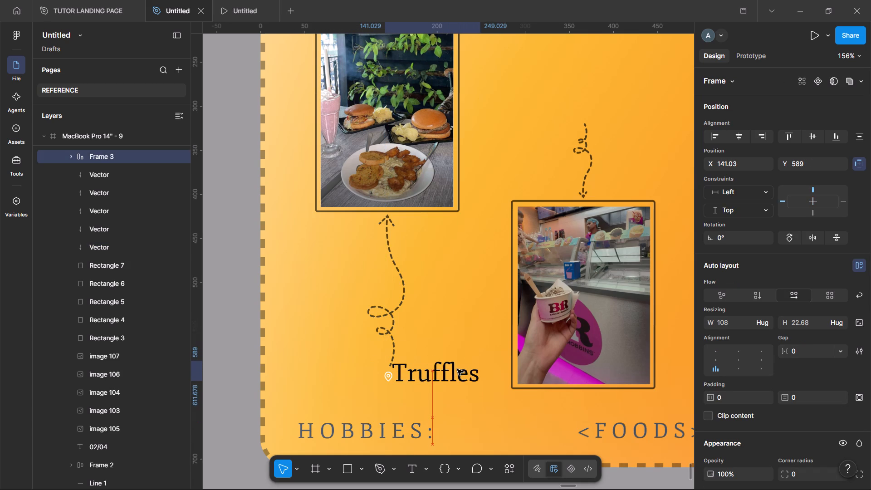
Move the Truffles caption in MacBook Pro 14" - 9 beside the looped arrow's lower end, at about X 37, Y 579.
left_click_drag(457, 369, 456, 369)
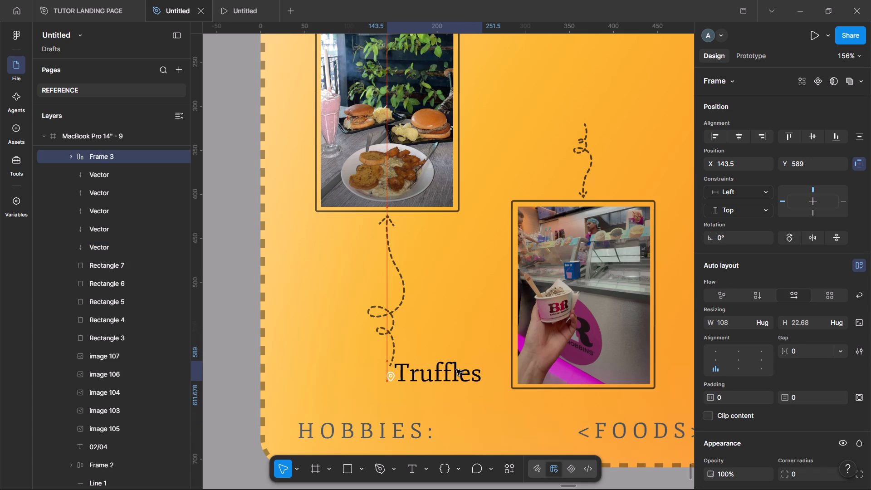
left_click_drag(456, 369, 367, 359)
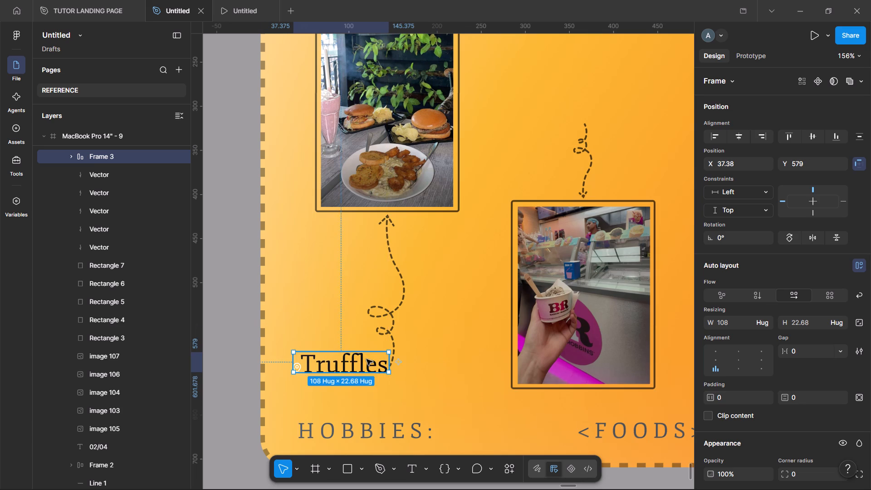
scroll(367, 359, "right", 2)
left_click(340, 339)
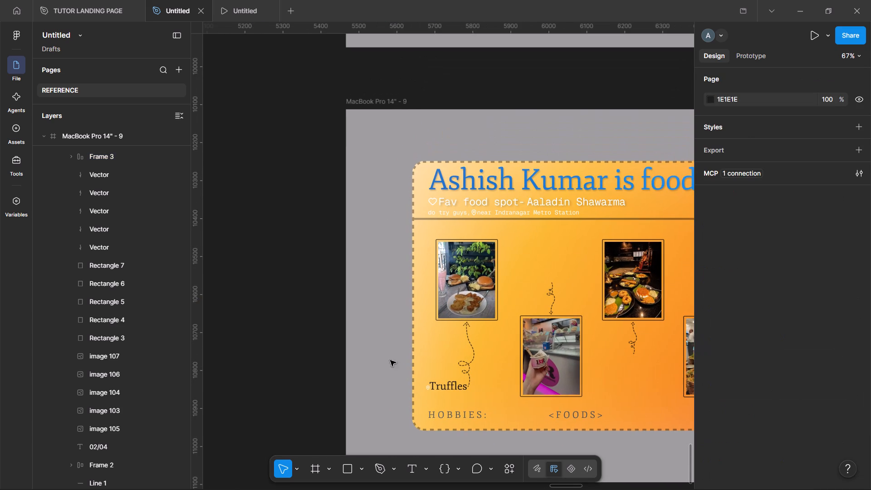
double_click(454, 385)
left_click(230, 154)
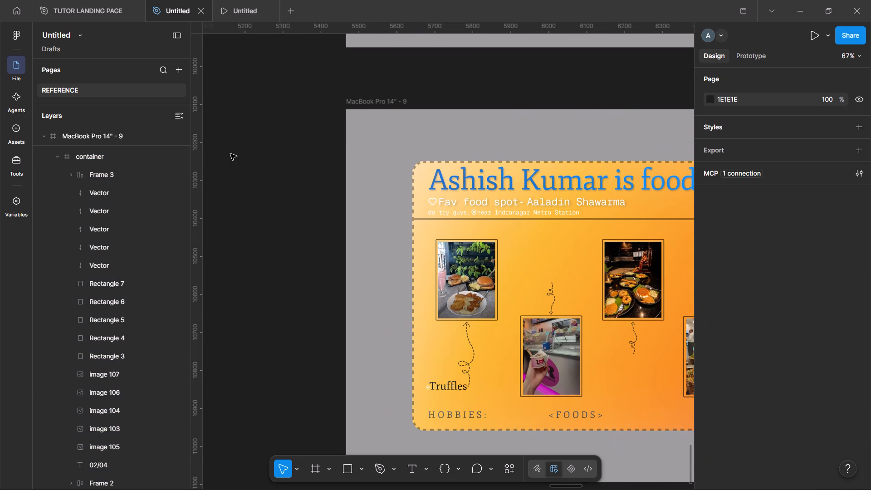
Preview the food frames in the running prototype to compare their arrows and caption placement, and return to the design file.
left_click(237, 17)
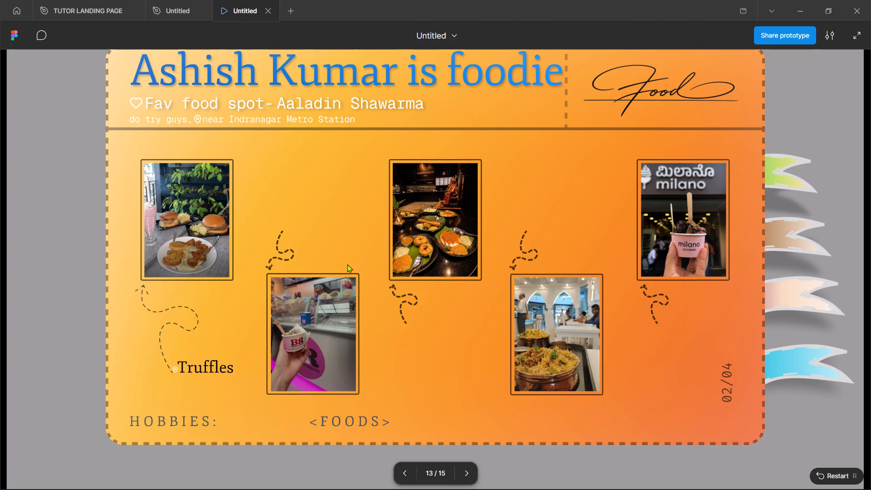
key("Right")
key("Right")
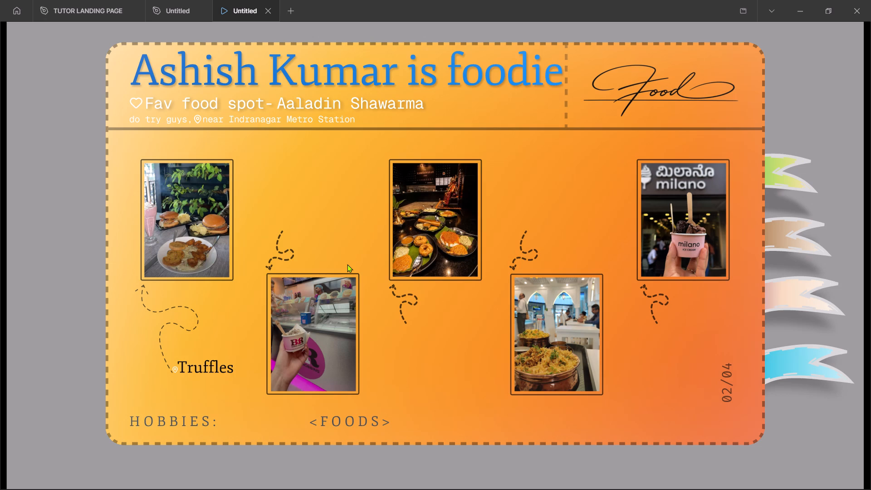
key("Right")
key("Right")
scroll(347, 264, "down", 1)
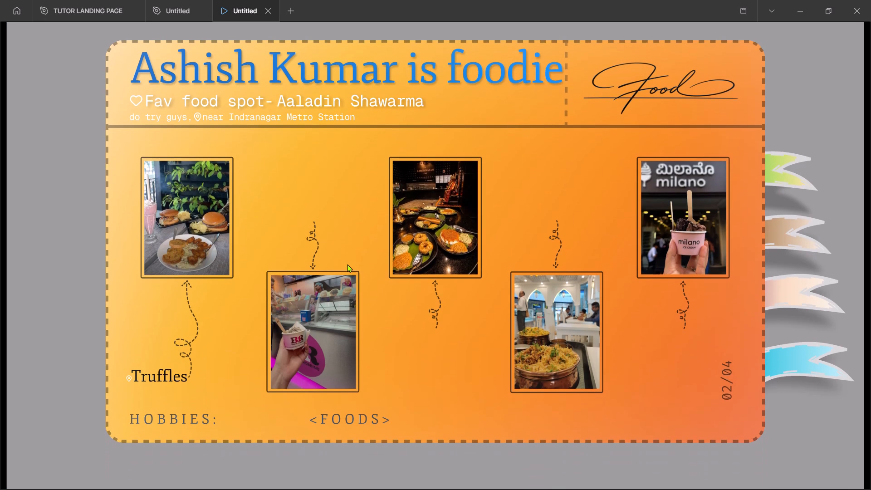
scroll(347, 264, "down", 1)
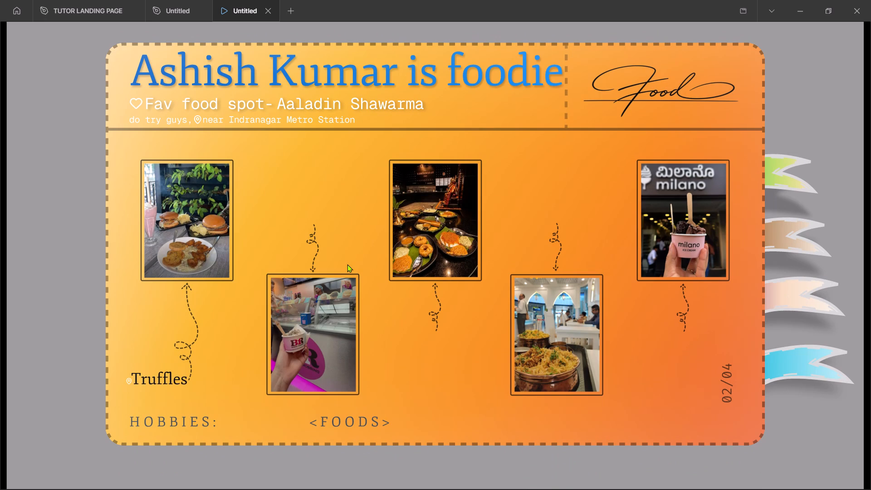
key("alt+Tab")
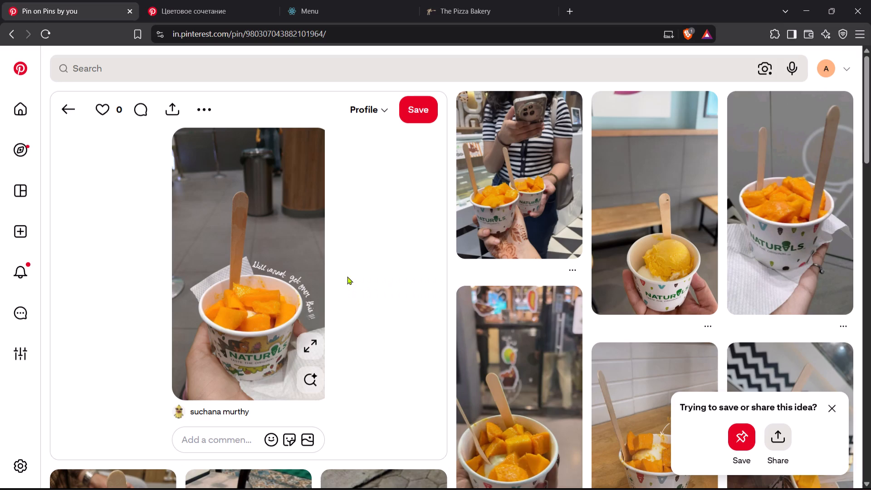
key("alt+Tab")
left_click(197, 0)
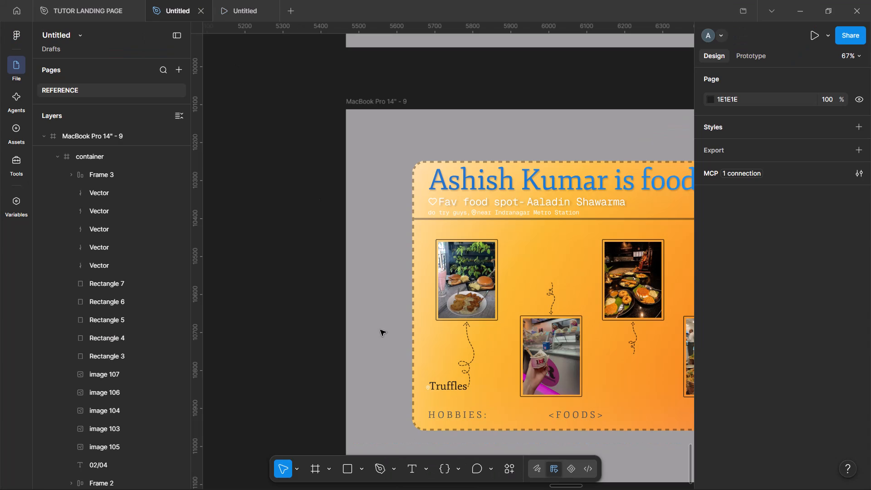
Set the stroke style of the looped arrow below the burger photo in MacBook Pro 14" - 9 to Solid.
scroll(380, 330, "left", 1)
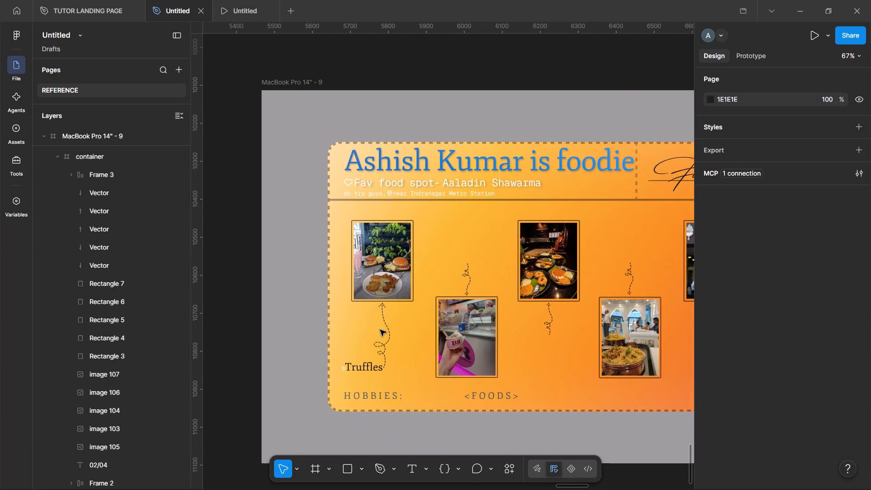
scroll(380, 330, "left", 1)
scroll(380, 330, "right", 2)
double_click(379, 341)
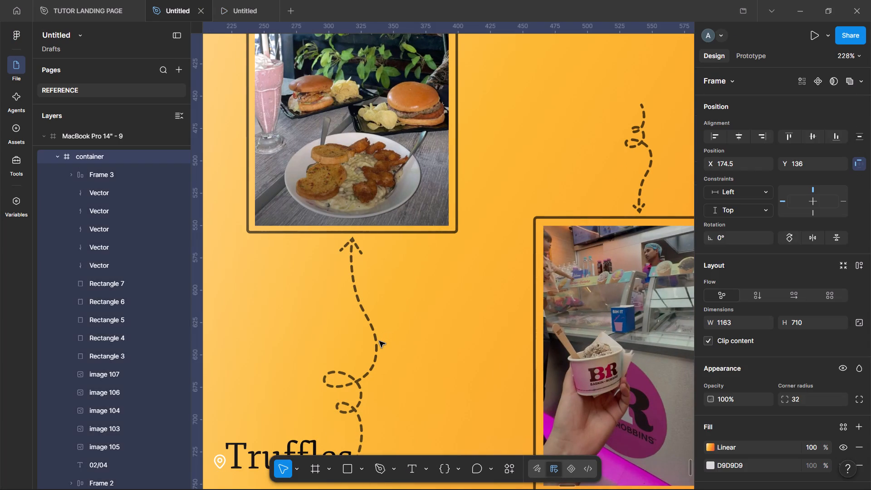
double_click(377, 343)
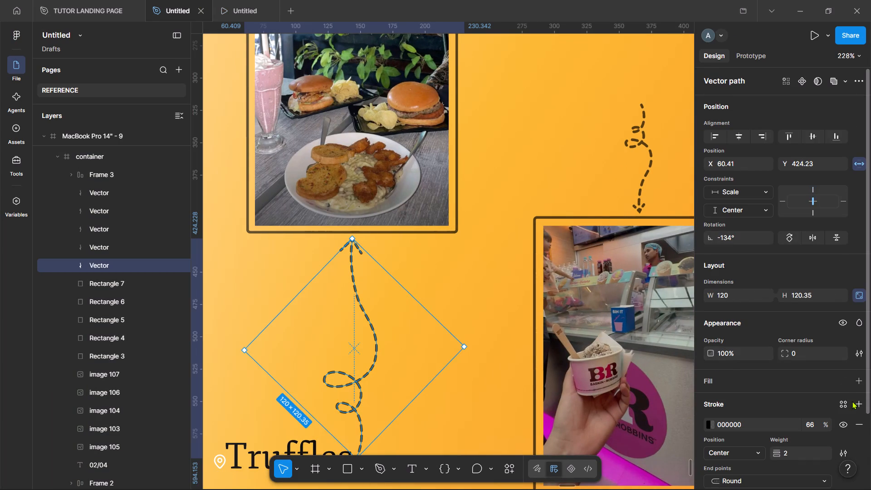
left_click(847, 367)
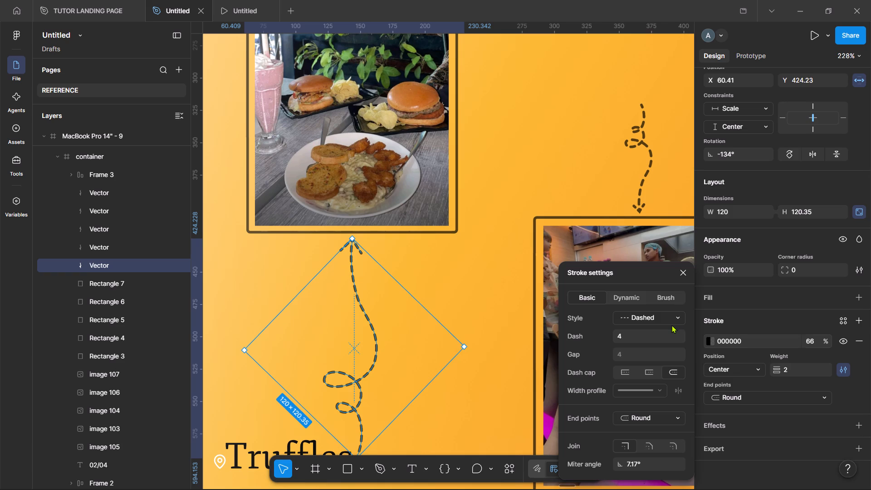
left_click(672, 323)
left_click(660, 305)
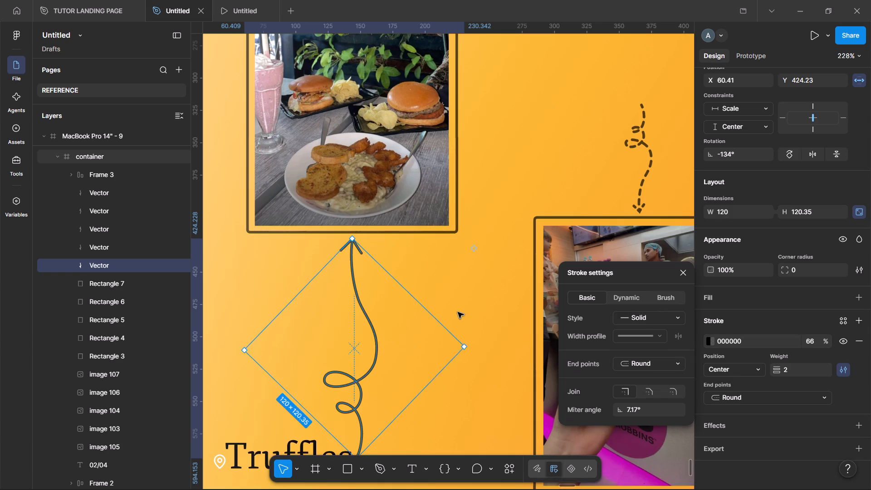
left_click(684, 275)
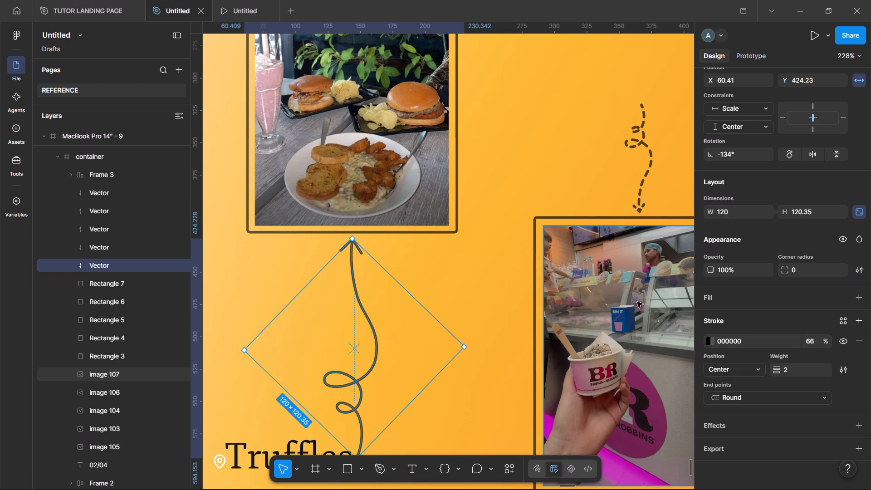
Delete the looped arrow below the burger photo in MacBook Pro 14" - 9.
key("Delete")
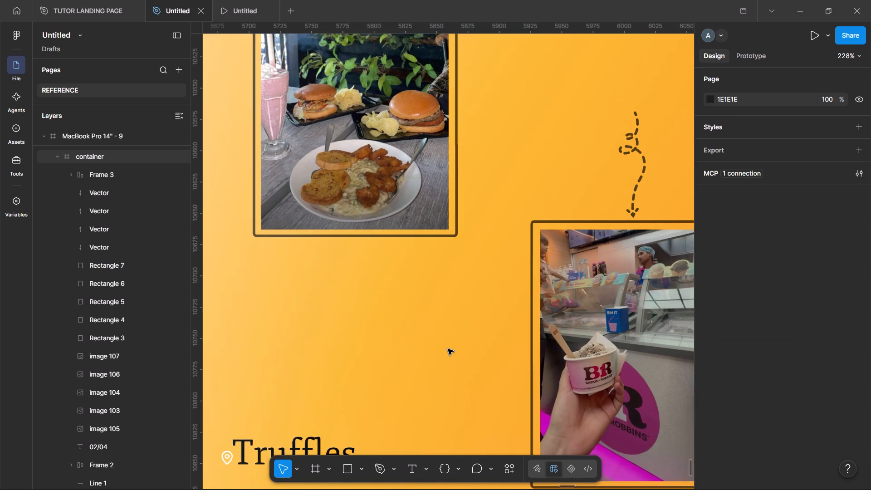
Move the Truffles caption up to just below the burger photo's frame, at about X 87, Y 442.
scroll(448, 349, "right", 1)
double_click(441, 416)
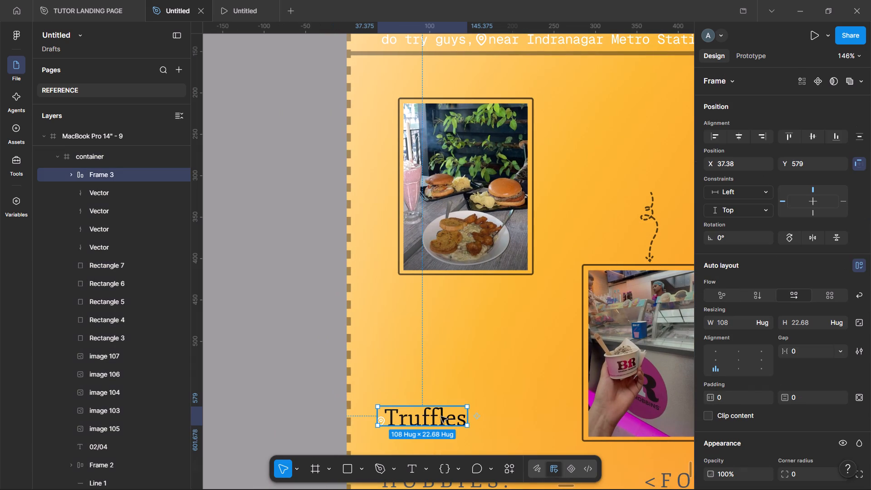
left_click_drag(441, 416, 480, 303)
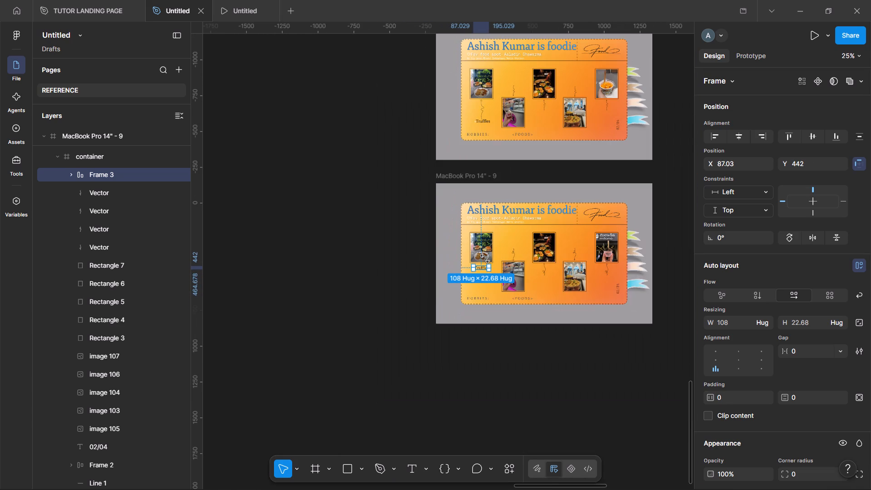
Look over the other food frames and the loose photos around them on the canvas.
scroll(485, 258, "left", 2)
scroll(485, 258, "up", 2)
scroll(485, 258, "left", 2)
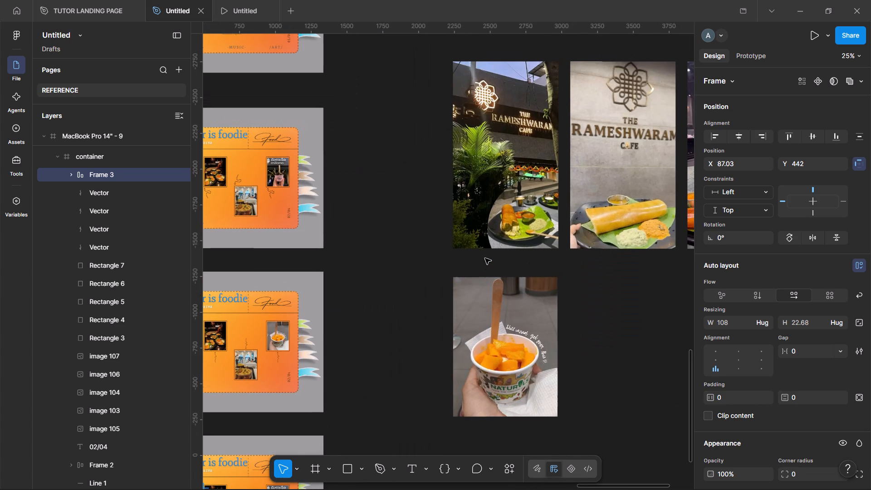
scroll(485, 258, "right", 2)
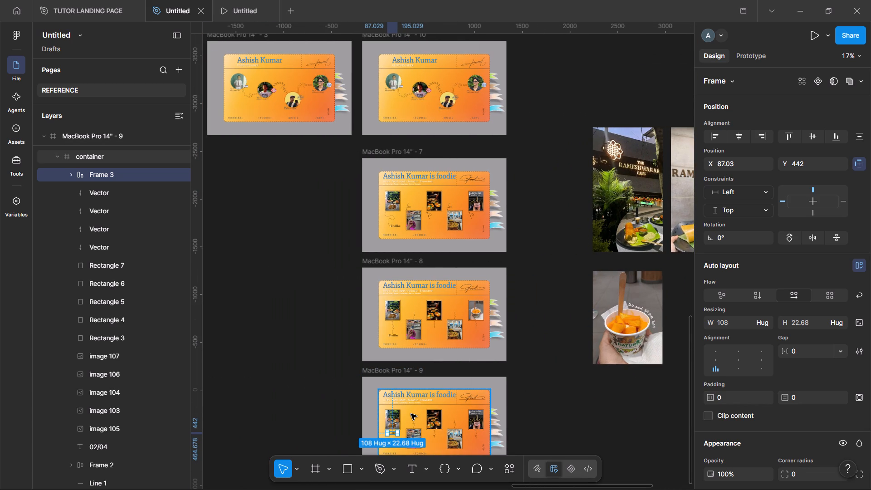
scroll(411, 414, "left", 2)
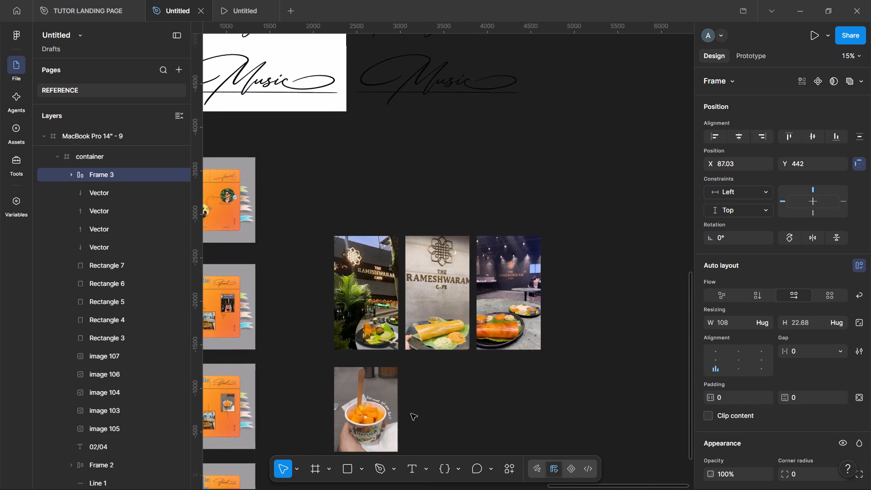
scroll(411, 414, "right", 2)
scroll(411, 414, "down", 3)
scroll(411, 414, "up", 1)
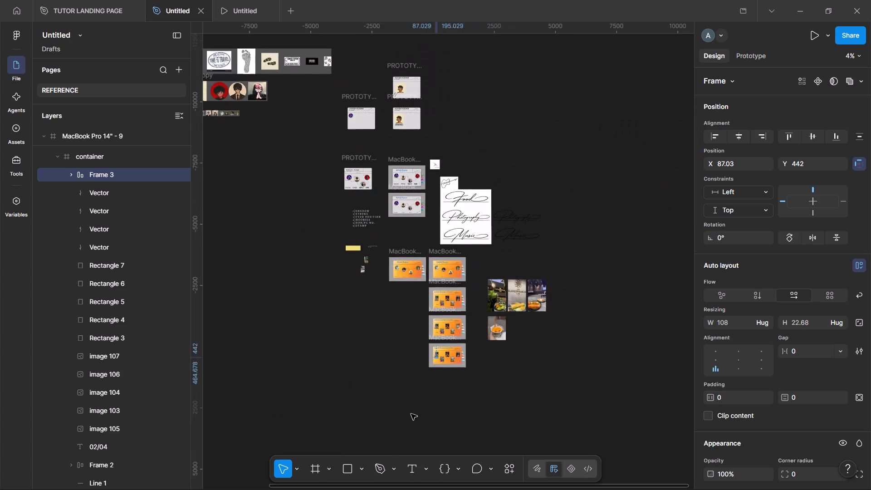
scroll(411, 414, "up", 1)
scroll(443, 402, "down", 1)
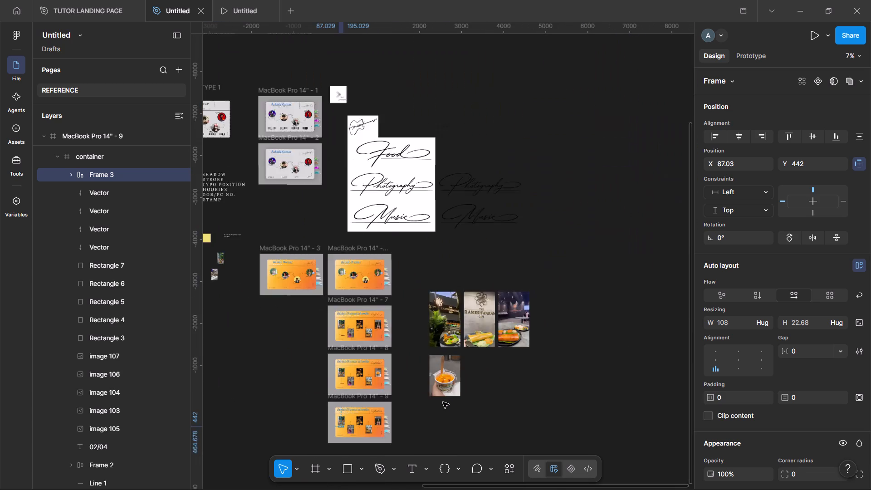
Move the two loose photos, the burger meal and the shop interior, into the empty canvas space beside MacBook Pro 14" - 8.
scroll(443, 402, "right", 1)
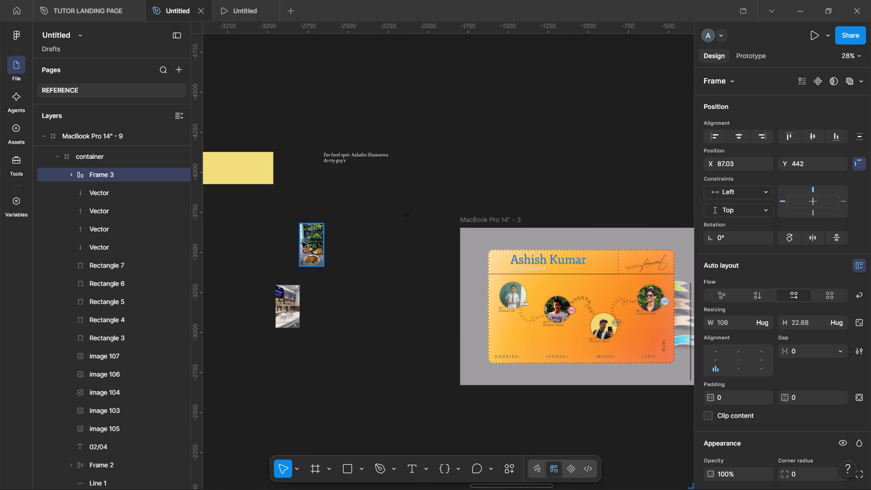
left_click_drag(312, 242, 377, 359)
left_click_drag(261, 261, 403, 377)
scroll(404, 378, "left", 1)
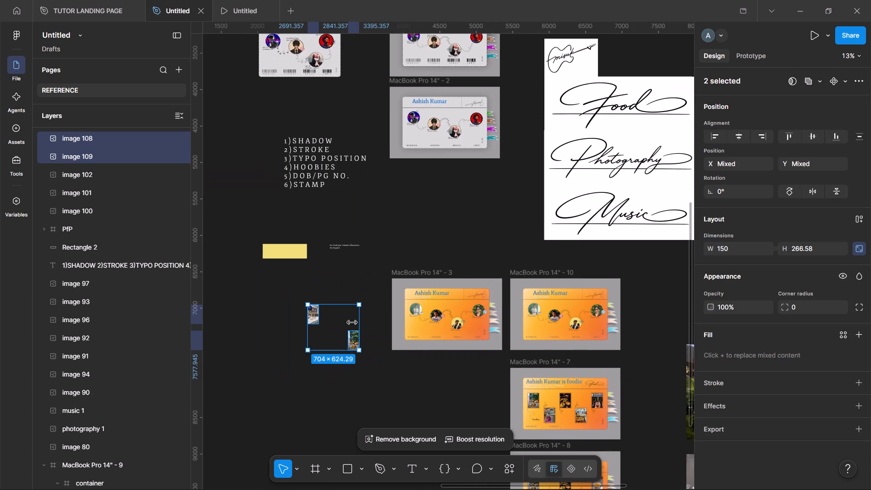
left_click_drag(341, 319, 482, 352)
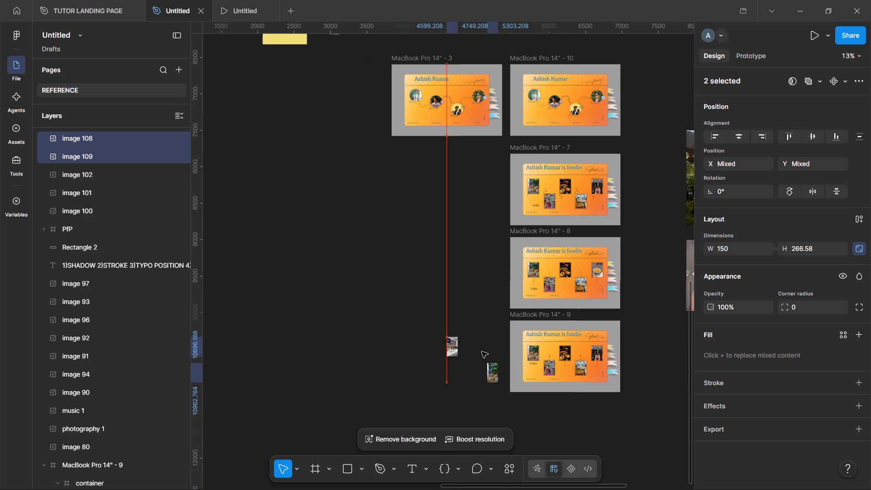
left_click_drag(482, 352, 471, 257)
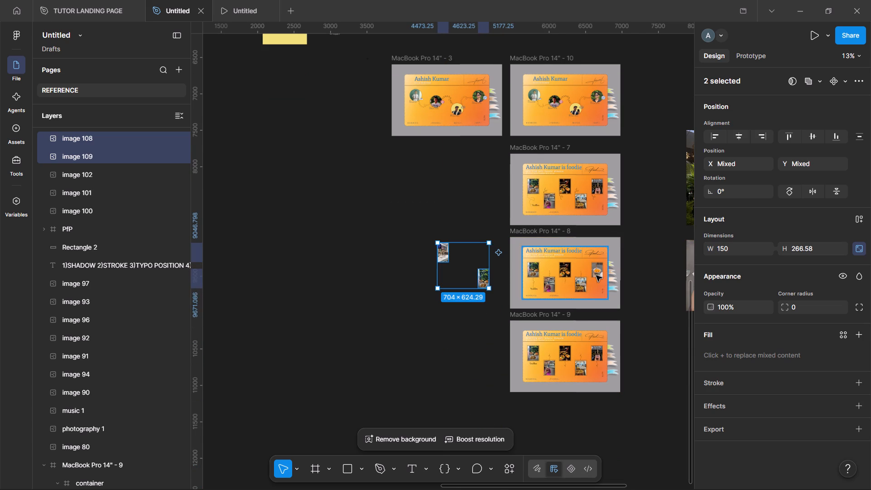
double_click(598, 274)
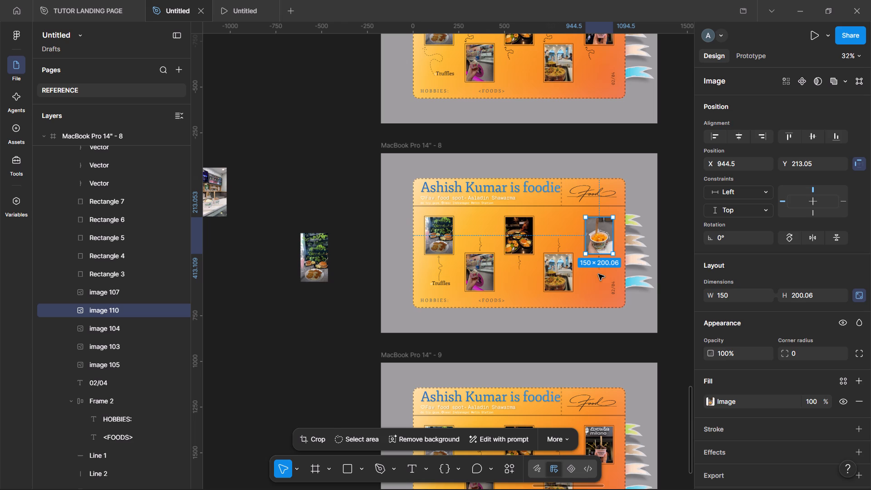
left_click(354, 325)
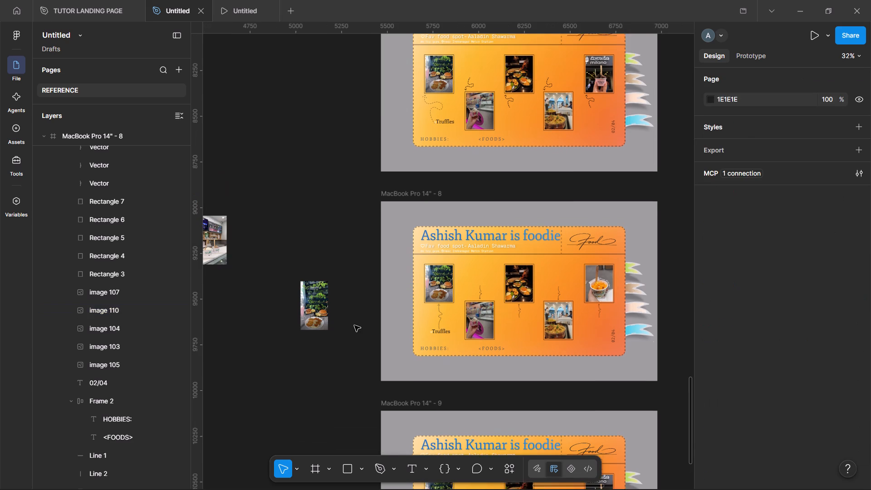
Delete the five dashed arrows around the food photos in MacBook Pro 14" - 8.
left_click(441, 322)
left_click(441, 322)
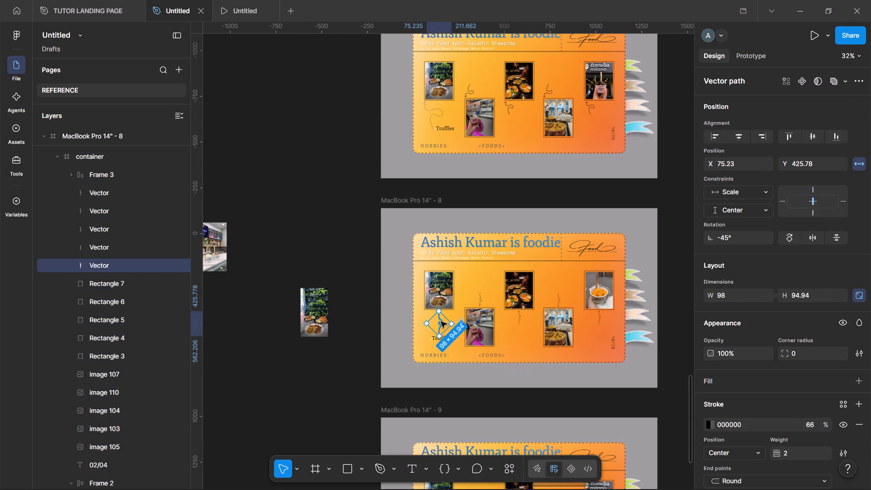
key("Delete")
double_click(481, 302)
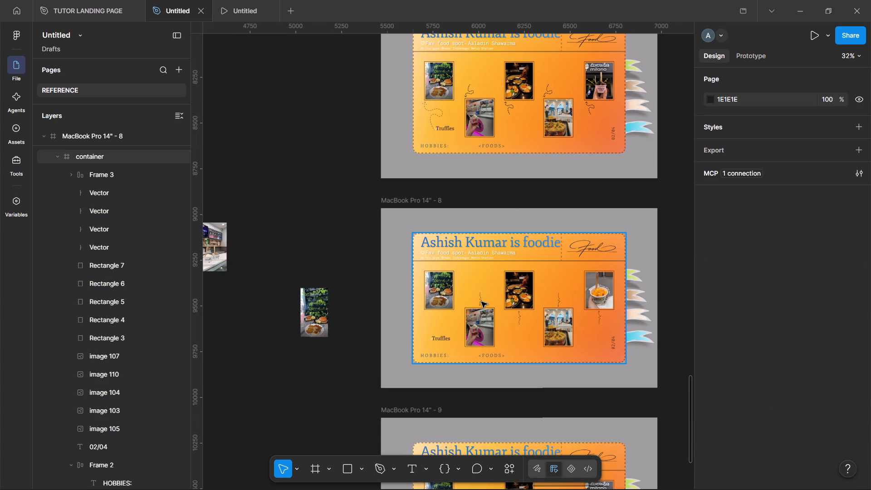
key("Delete")
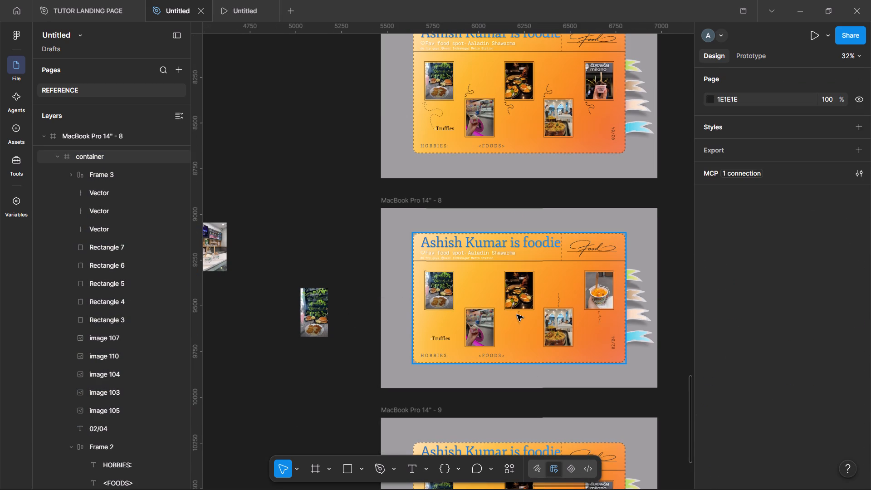
double_click(521, 316)
key("Delete")
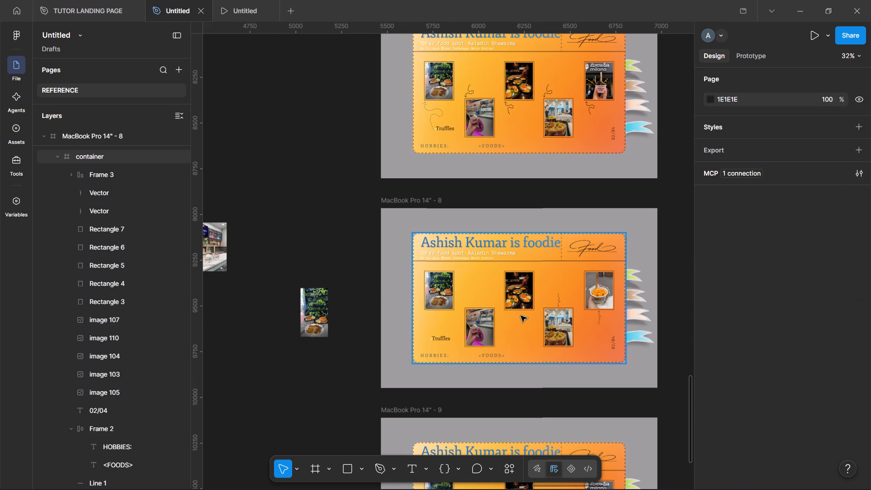
double_click(558, 299)
key("Delete")
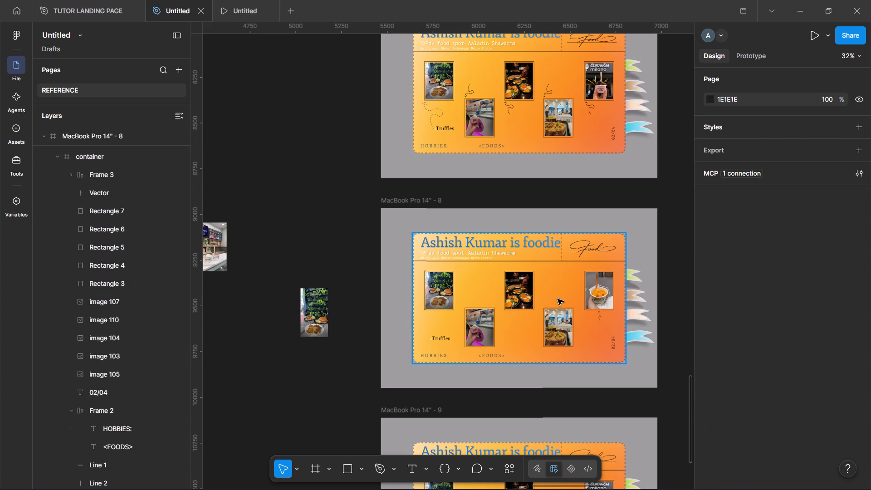
double_click(601, 316)
key("Delete")
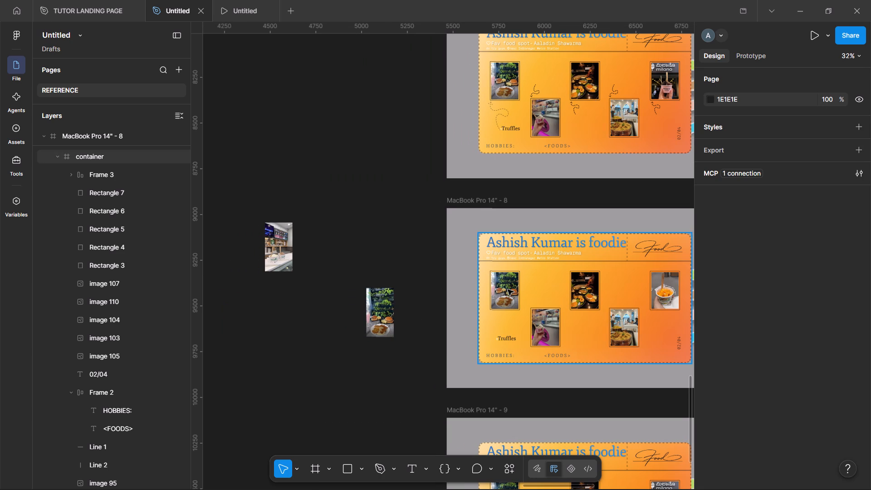
Replace the cropped burger photo in MacBook Pro 14" - 8 with a copy of the loose, uncropped burger meal photo.
left_click(387, 305)
key("ctrl+c")
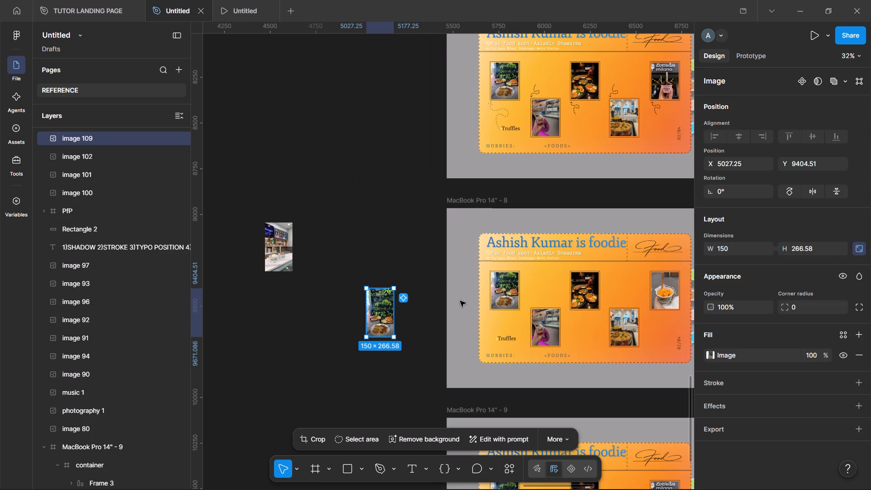
double_click(510, 289)
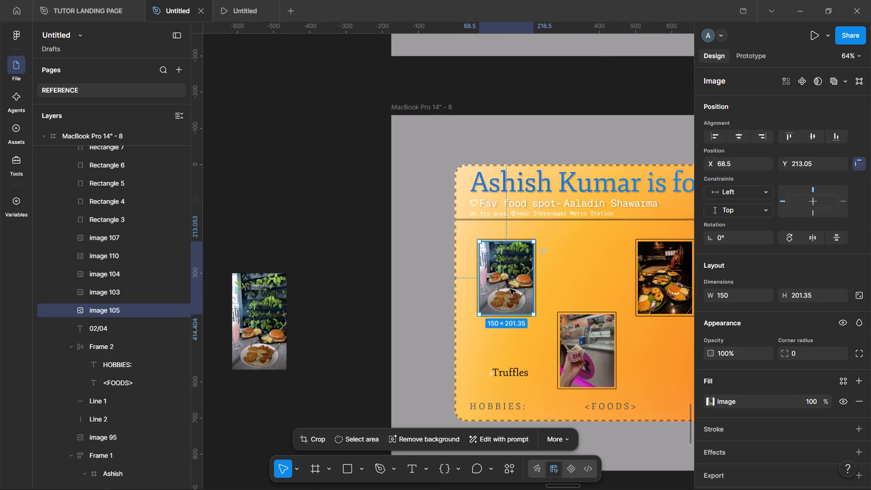
key("ctrl+shift+r")
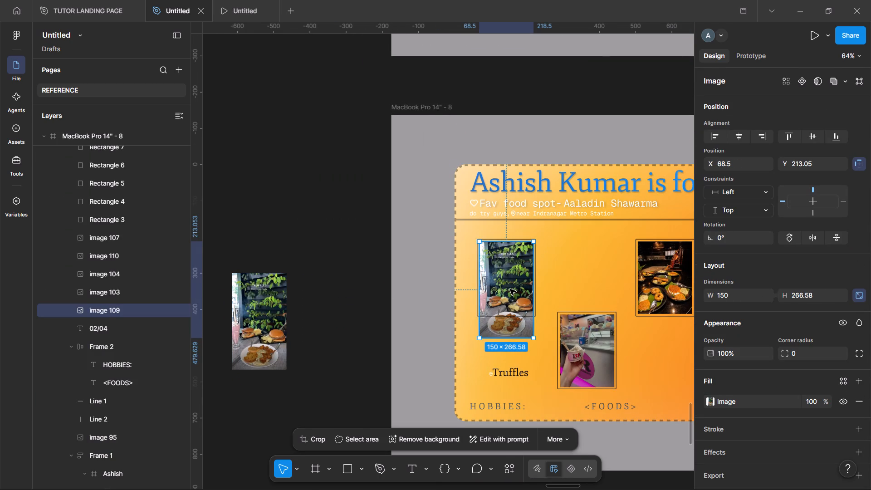
Stretch the burger photo's outline rectangle downward to about 280 high so it encloses the whole taller photo.
left_click(480, 301)
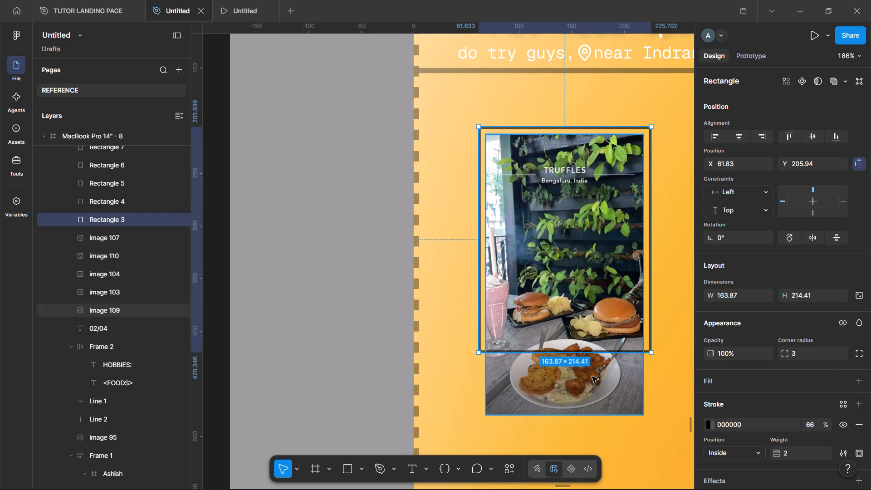
left_click_drag(465, 354, 477, 406)
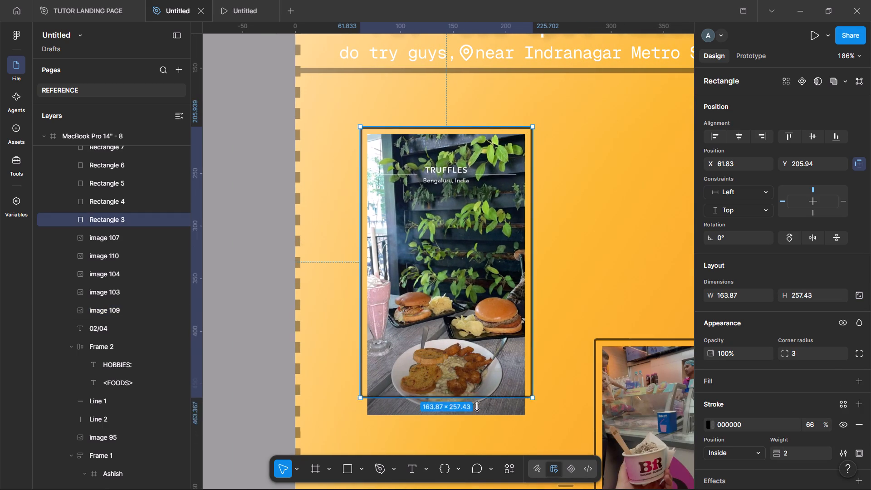
left_click_drag(477, 406, 483, 421)
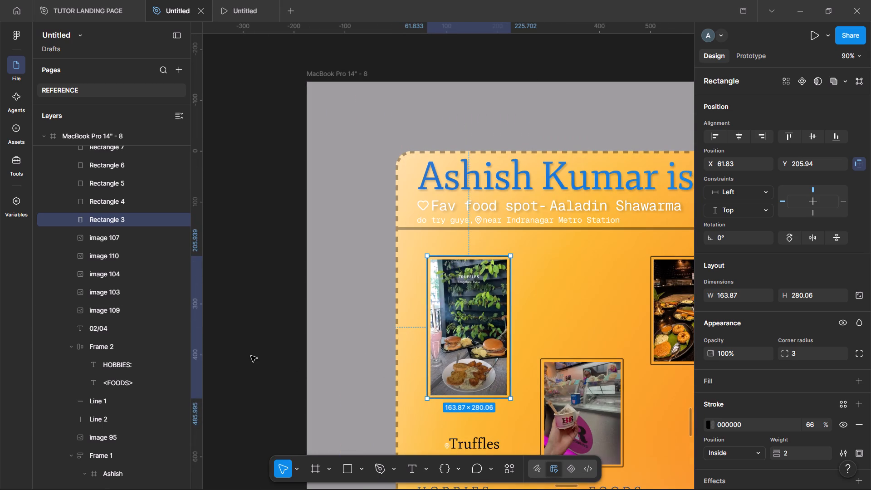
left_click(251, 355)
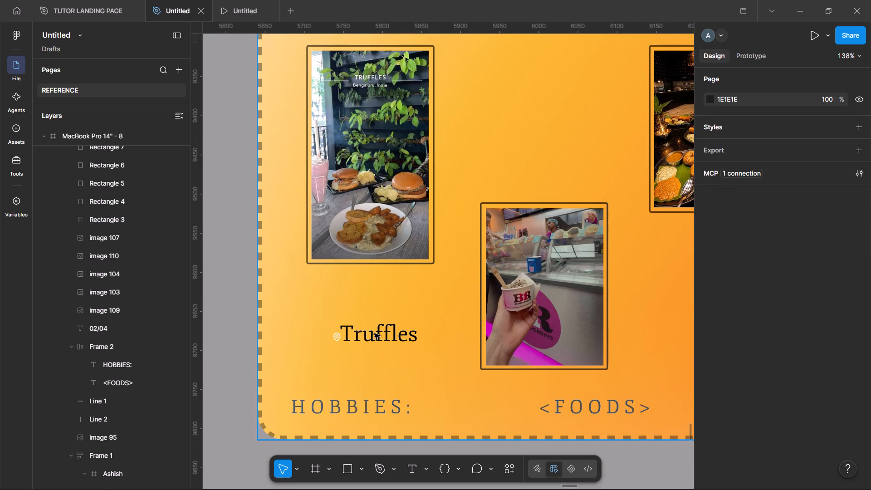
Move the Truffles caption up to just below the burger photo's outline in MacBook Pro 14" - 8.
double_click(372, 329)
left_click_drag(372, 329, 364, 293)
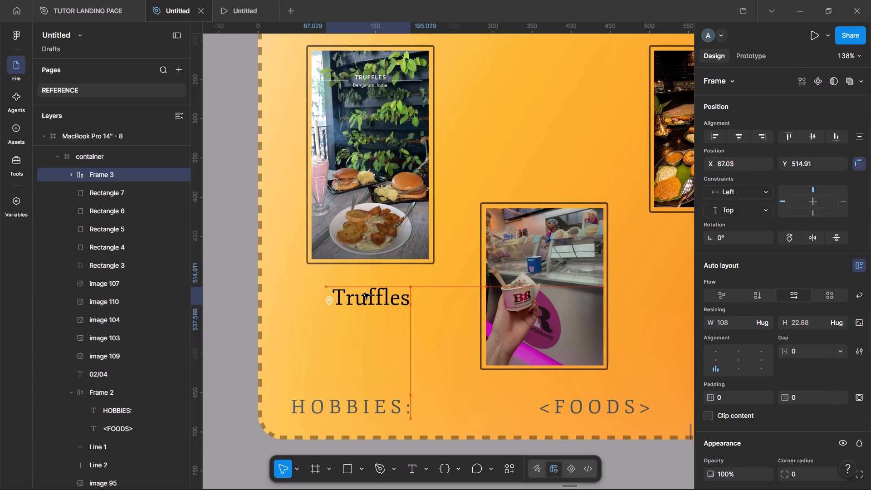
left_click_drag(364, 293, 367, 285)
left_click(412, 418)
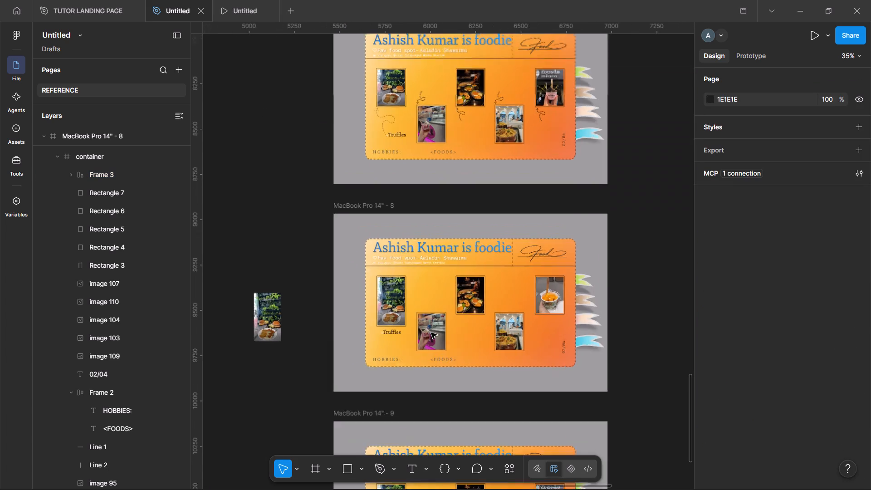
Extend the ice cream cup photo's crop upward in MacBook Pro 14" - 8 to show the full image, 150 × 266.58.
scroll(431, 333, "left", 3)
scroll(431, 333, "down", 3)
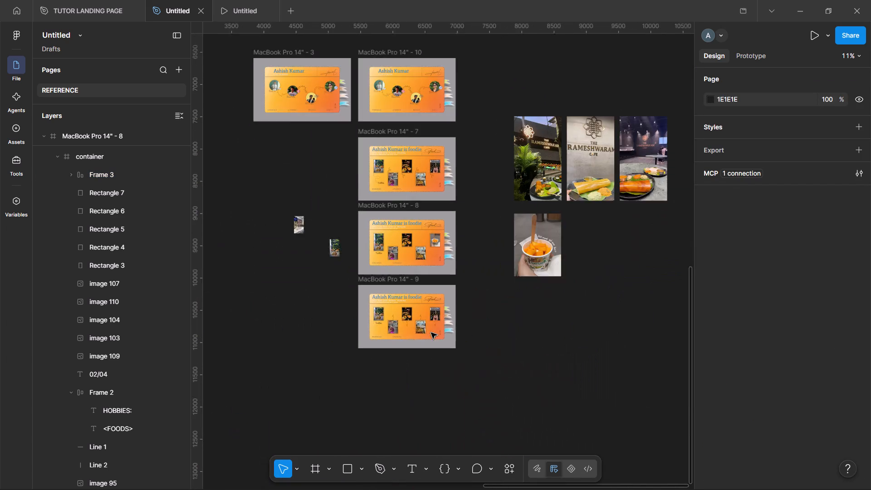
scroll(431, 333, "up", 1)
scroll(458, 338, "right", 1)
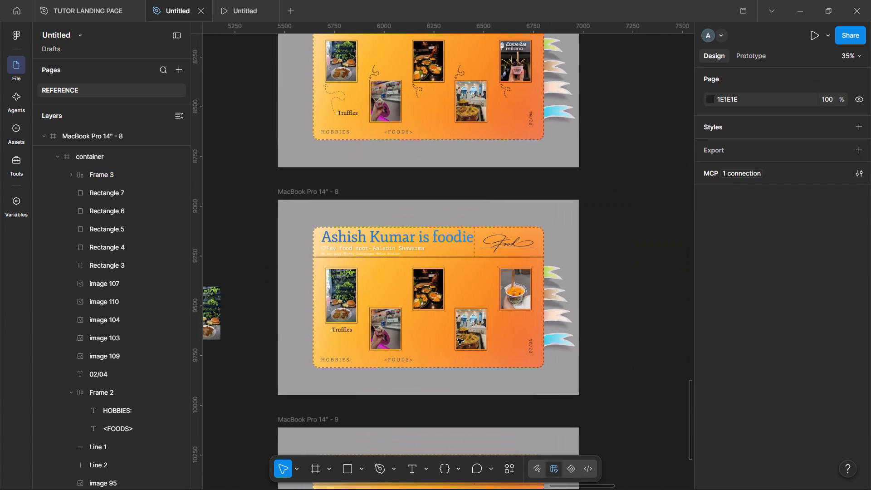
scroll(458, 338, "right", 1)
double_click(474, 326)
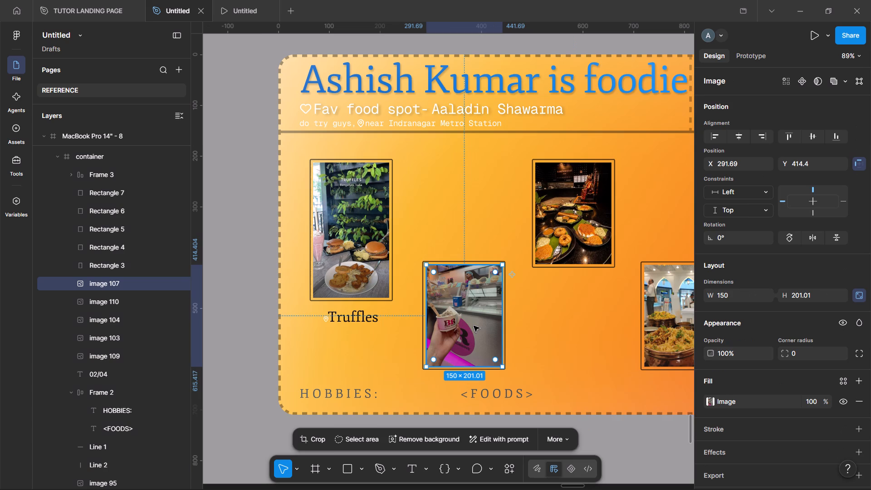
key("Return")
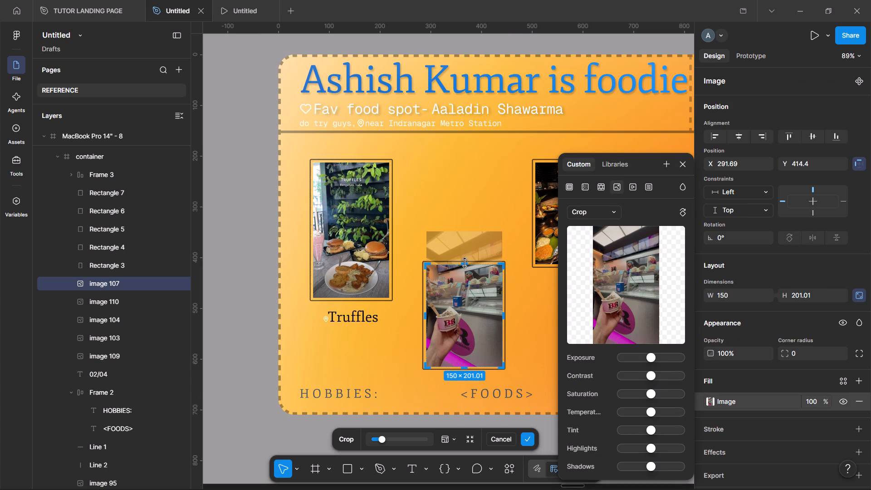
left_click_drag(465, 262, 483, 191)
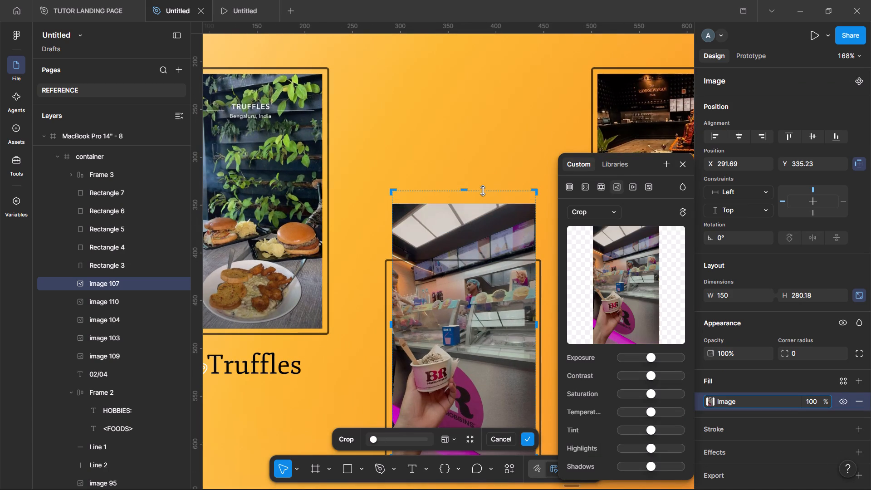
left_click_drag(483, 191, 483, 202)
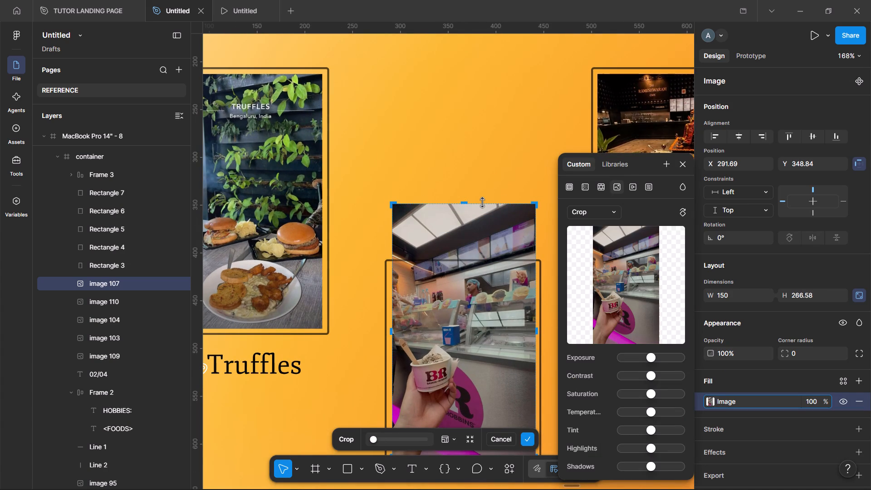
key("Return")
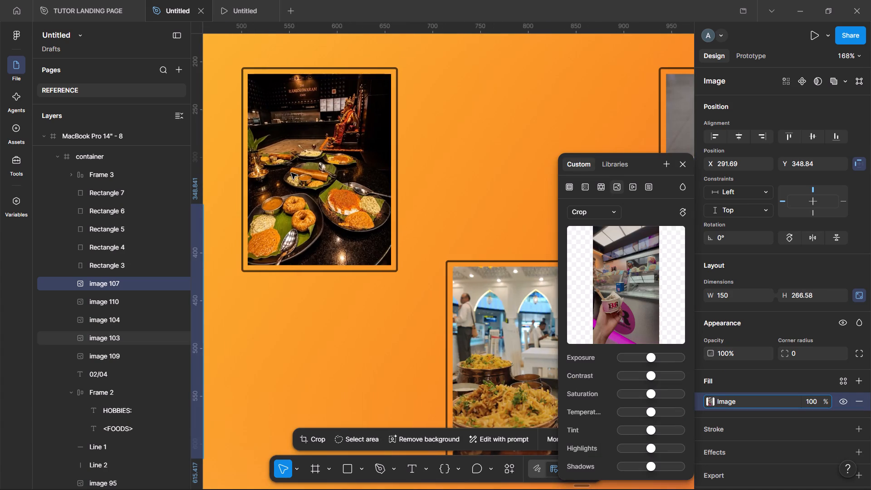
Extend the Rameshwaram dishes photo's crop upward to 246.9 high and move the photo down to about Y 214.
double_click(372, 161)
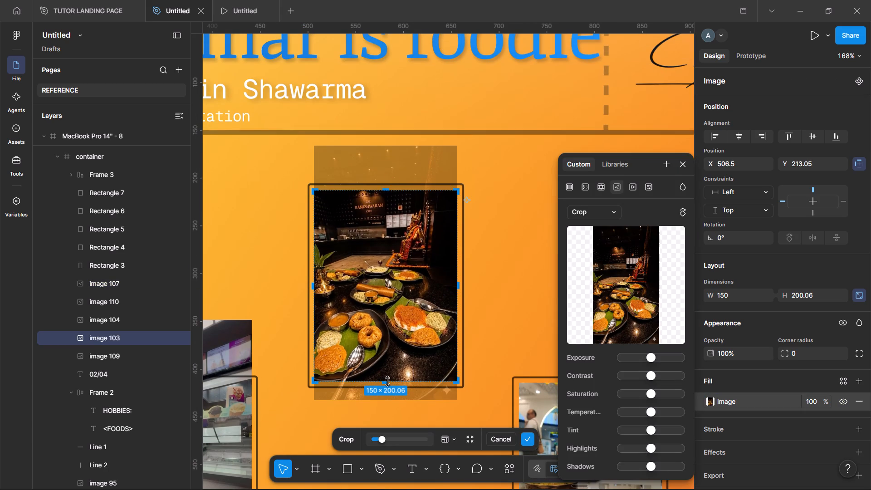
left_click_drag(385, 190, 385, 186)
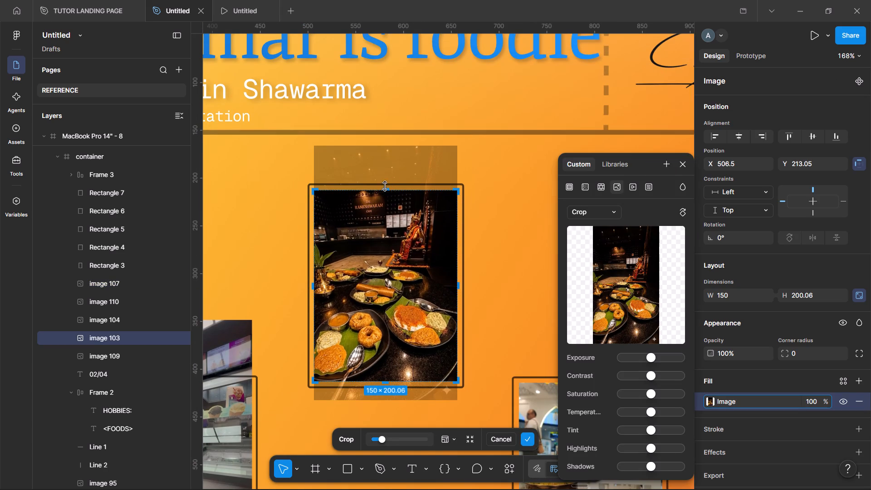
left_click_drag(385, 186, 389, 149)
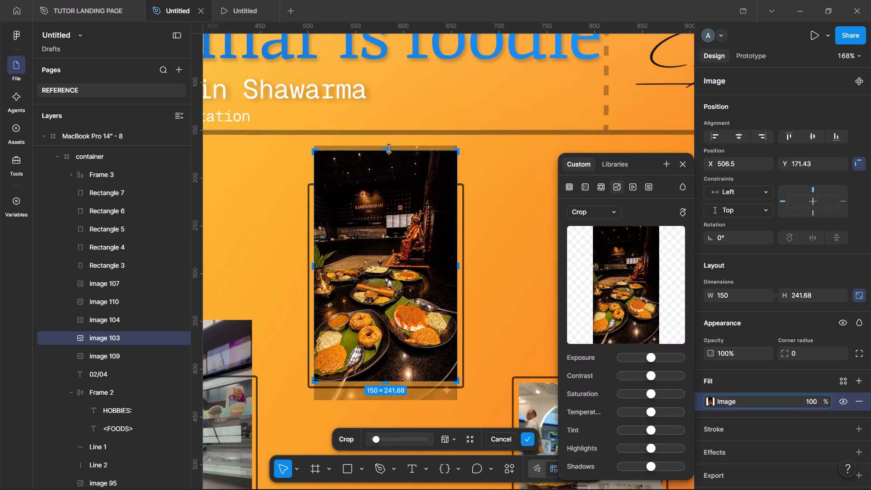
left_click_drag(389, 149, 389, 148)
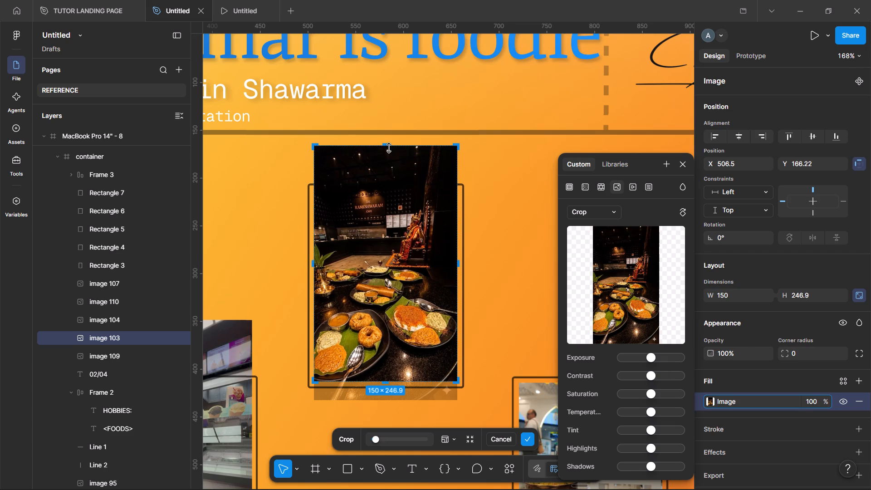
key("Return")
key("shift+Down")
key("shift+Down")
key("shift+Down")
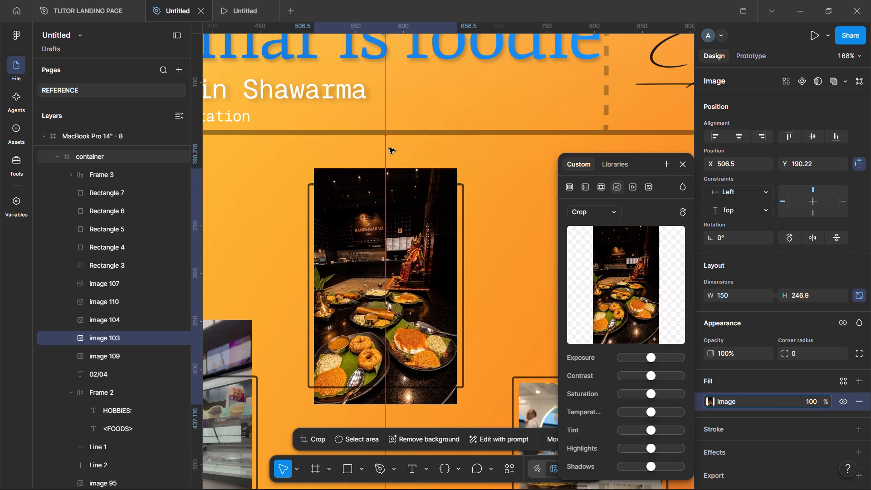
key("shift+Down")
key("shift+Down")
key("shift+Down")
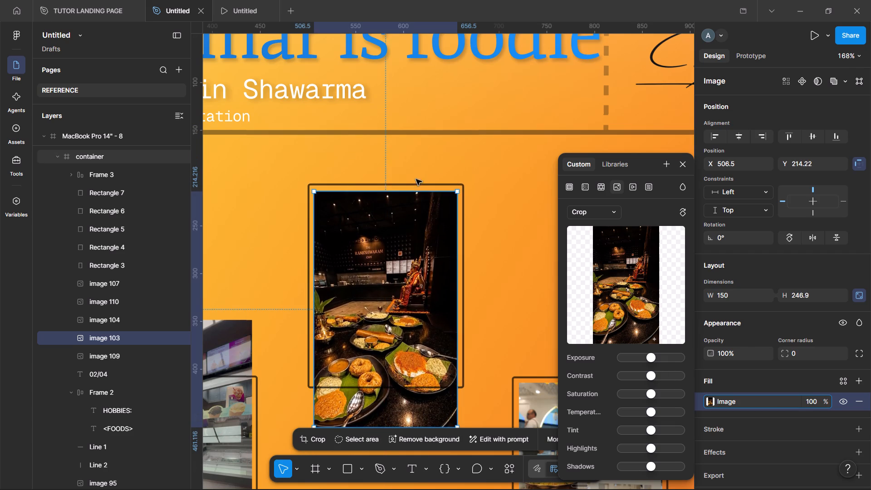
Adjust the top crop of the orange fruit cup photo to the upper edge of its outline, making it about 207 high.
scroll(414, 232, "left", 4)
double_click(372, 248)
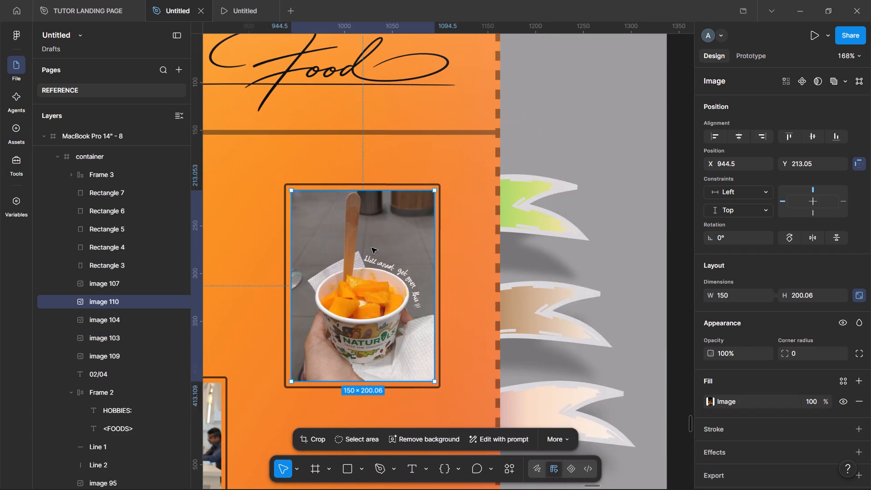
left_click_drag(362, 189, 372, 142)
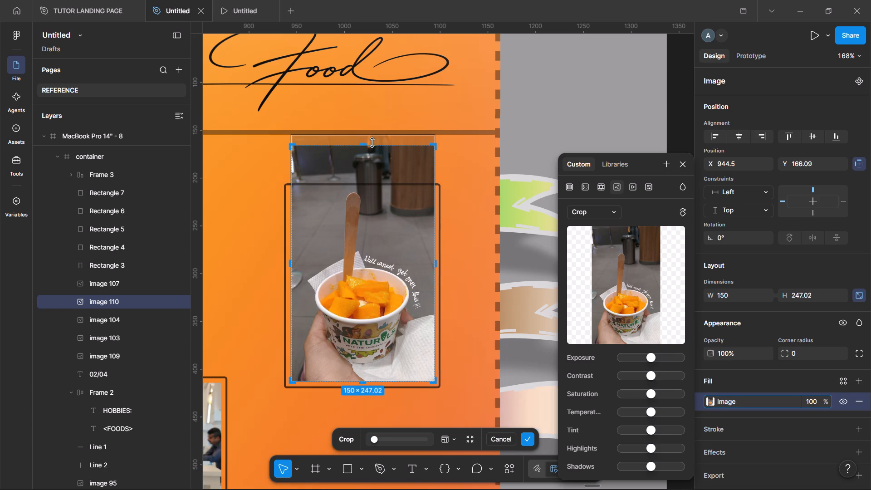
left_click_drag(372, 142, 386, 183)
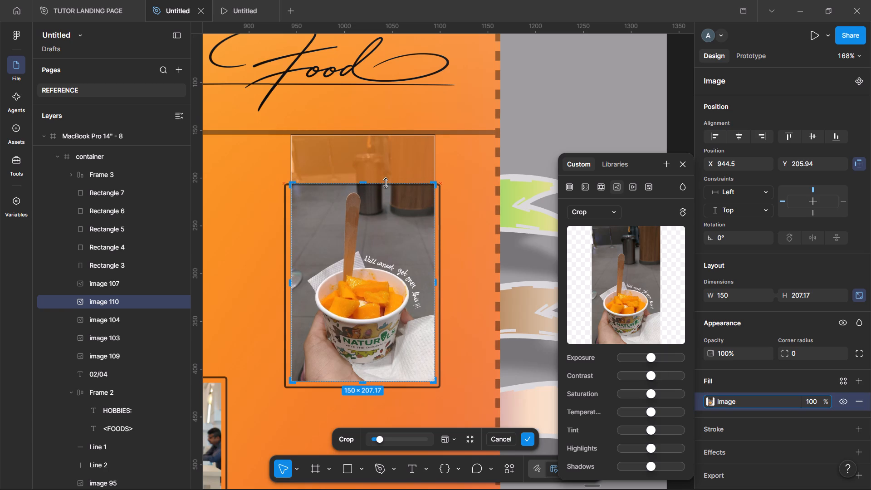
left_click_drag(386, 183, 387, 186)
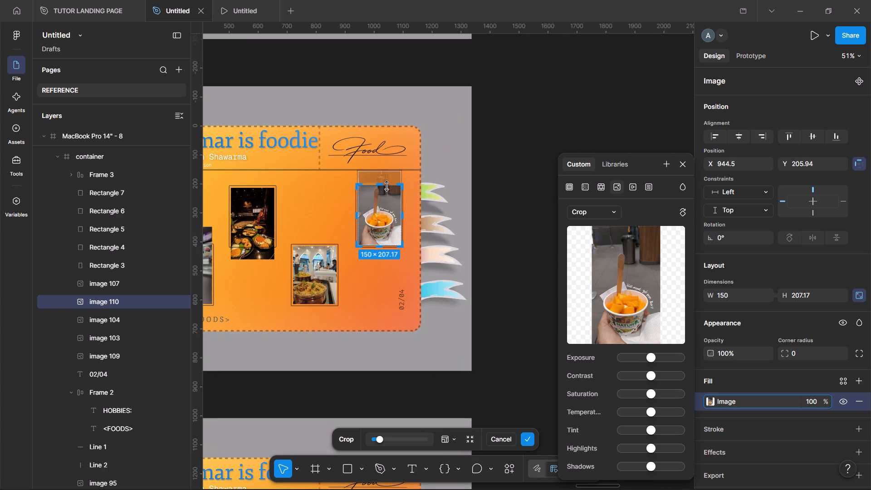
key("Return")
Replace the orange fruit cup photo in MacBook Pro 14" - 8 with a copy of the Naturals ice cream shop photo beside the frames.
scroll(387, 186, "right", 6)
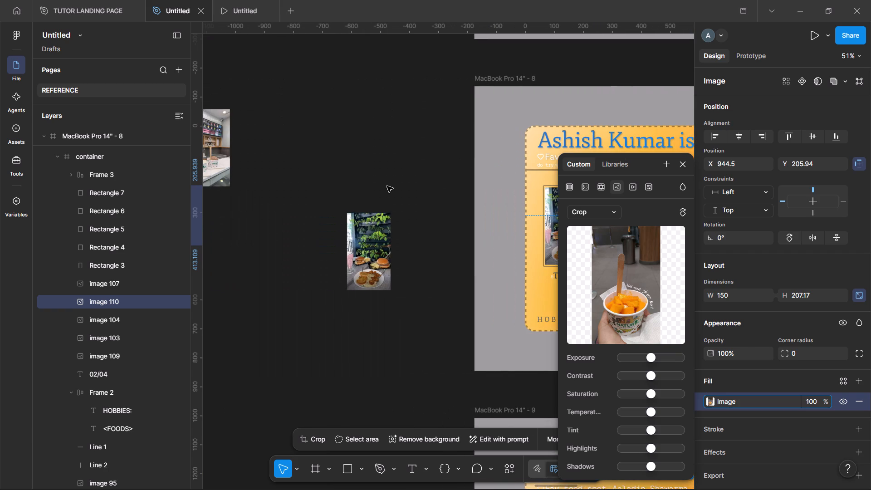
scroll(387, 186, "right", 1)
left_click(286, 142)
key("ctrl+c")
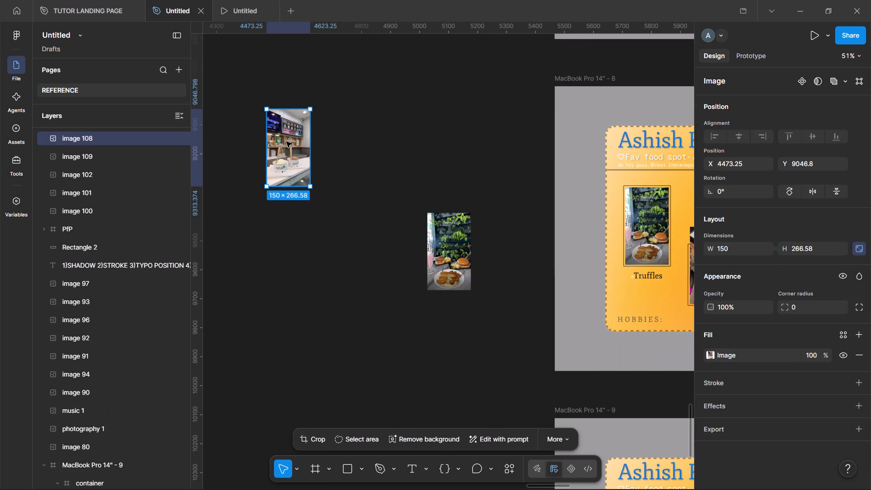
scroll(286, 142, "left", 5)
double_click(414, 205)
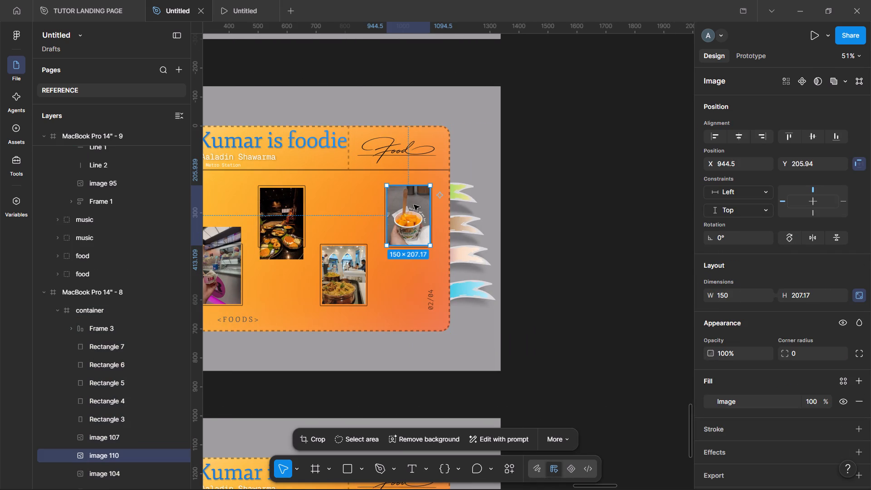
key("ctrl+shift+r")
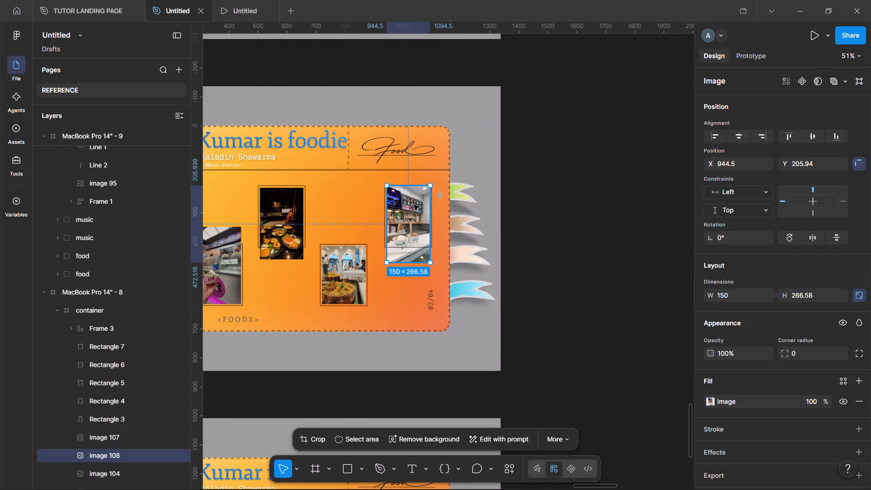
Extend the rice dish photo's crop upward in MacBook Pro 14" - 8 to show the full image, 150 × 266.58.
scroll(414, 205, "right", 1)
double_click(398, 310)
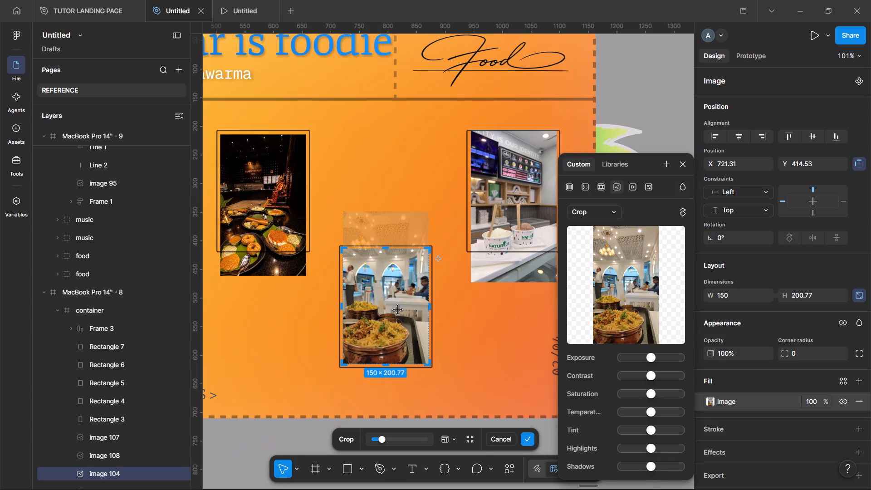
left_click_drag(378, 212, 399, 161)
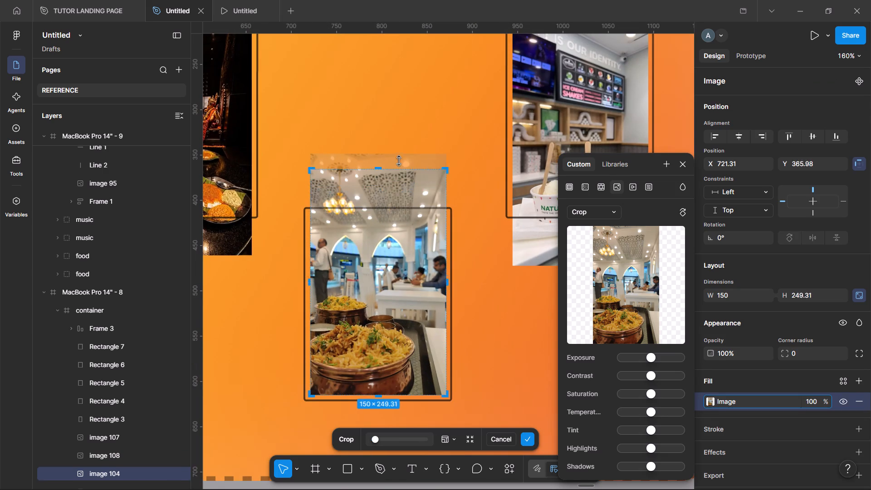
left_click_drag(399, 161, 408, 151)
key("Return")
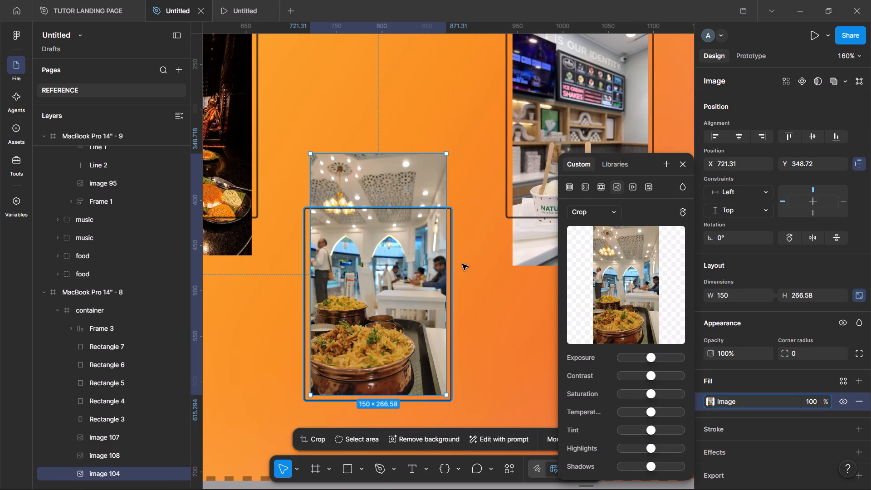
Extend the pink-shop ice cream cup photo's outline upward to enclose the whole photo and set its height to 280.
scroll(462, 264, "right", 2)
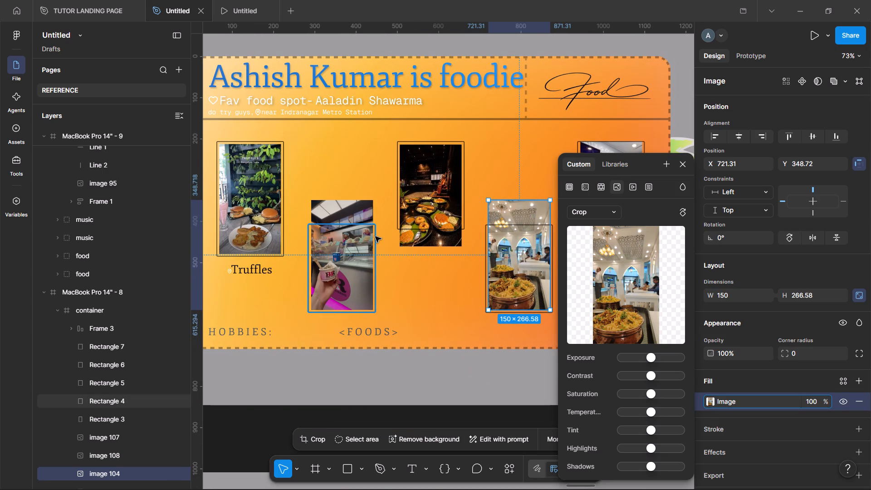
left_click(376, 236)
scroll(376, 236, "right", 1)
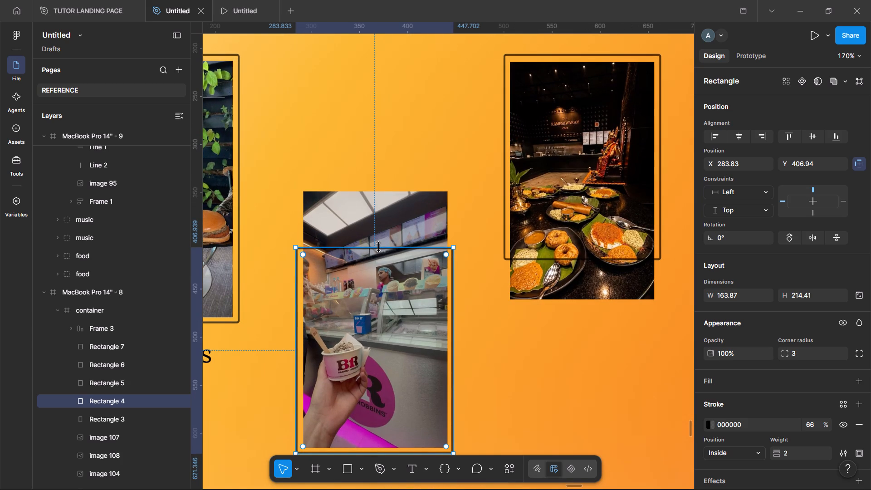
left_click_drag(379, 247, 381, 195)
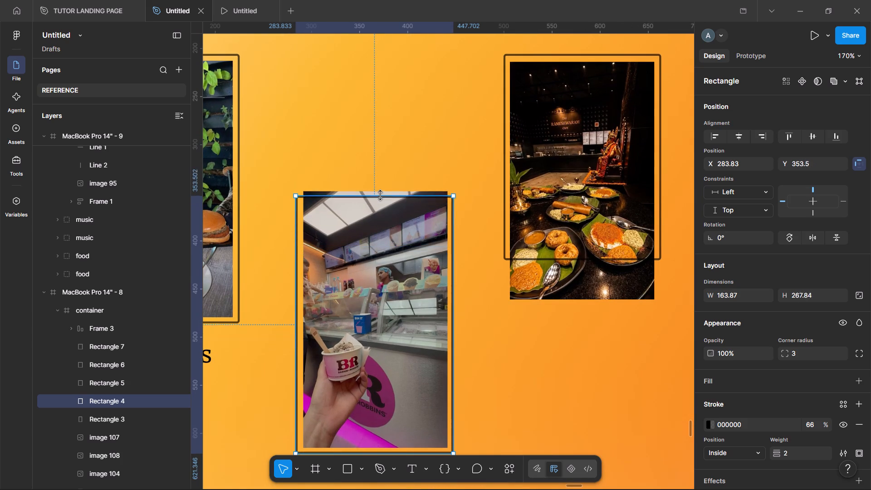
left_click_drag(381, 195, 386, 184)
left_click(422, 255)
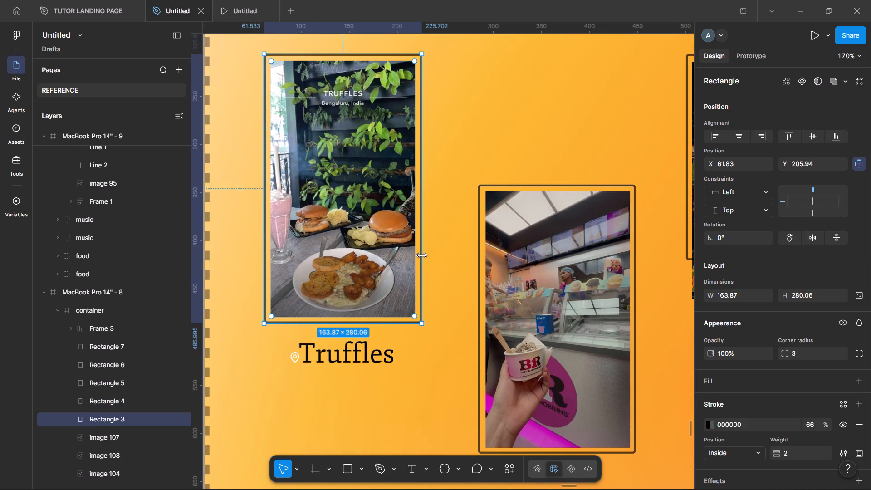
left_click(487, 184)
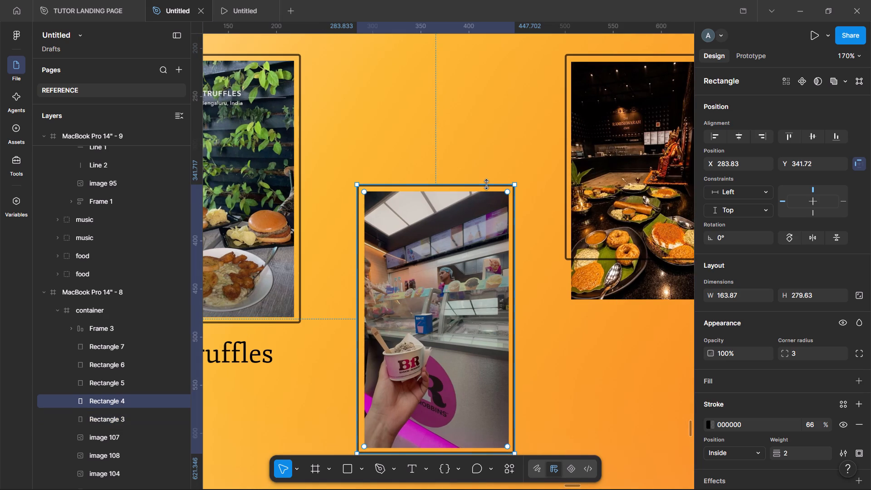
left_click(797, 292)
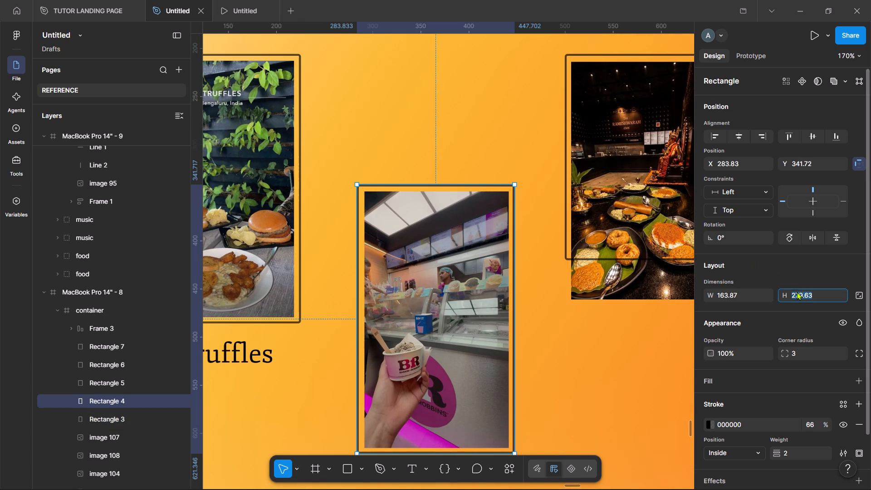
type("280")
key("Return")
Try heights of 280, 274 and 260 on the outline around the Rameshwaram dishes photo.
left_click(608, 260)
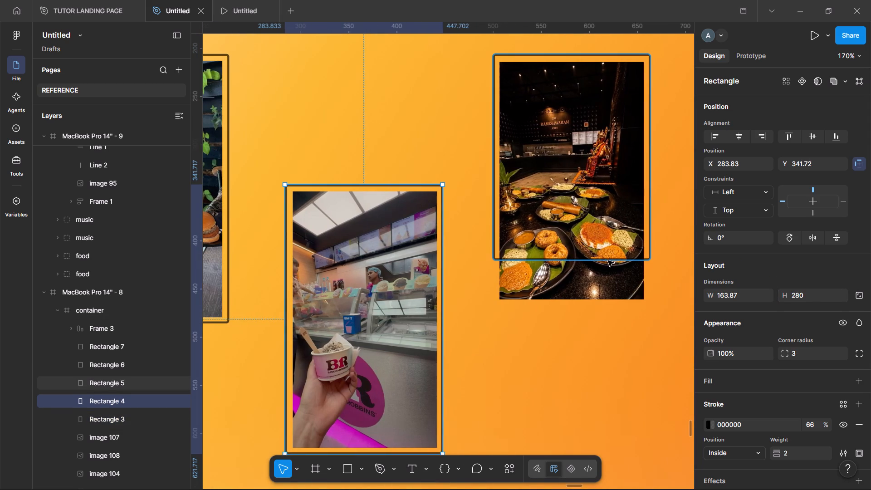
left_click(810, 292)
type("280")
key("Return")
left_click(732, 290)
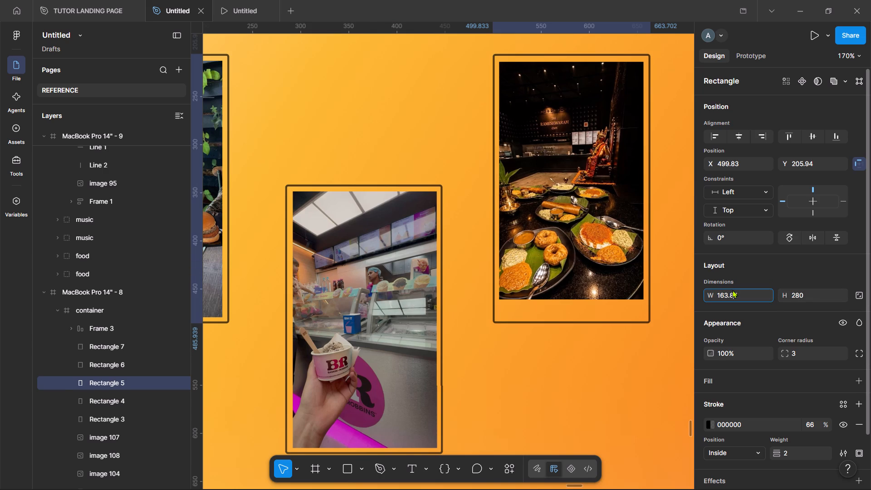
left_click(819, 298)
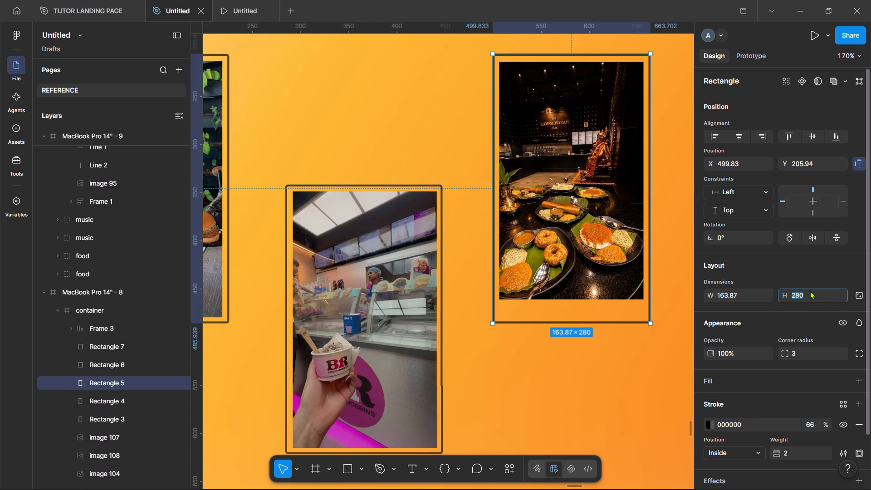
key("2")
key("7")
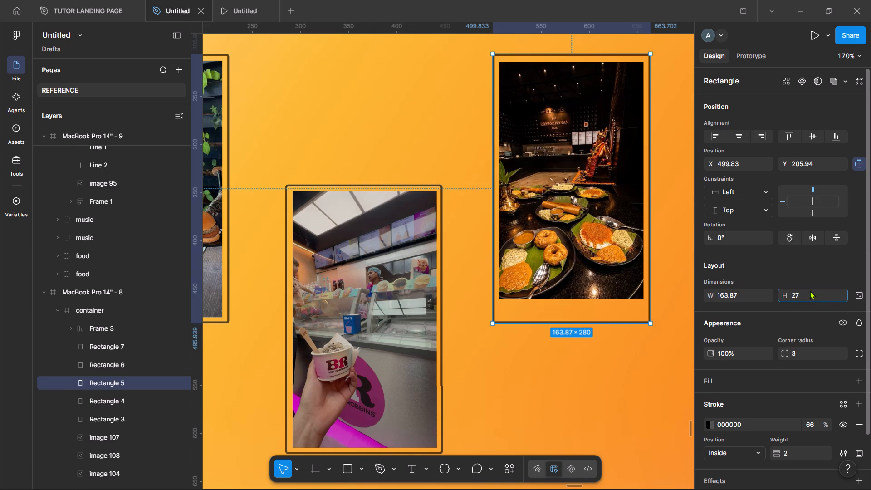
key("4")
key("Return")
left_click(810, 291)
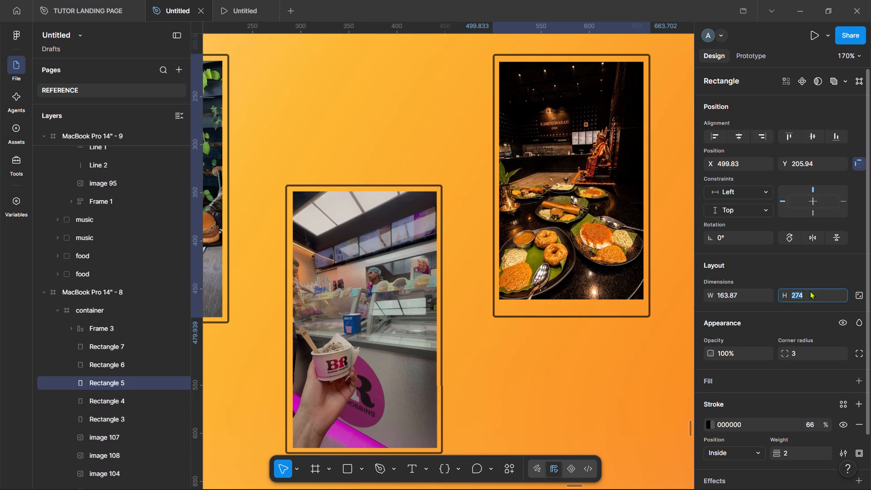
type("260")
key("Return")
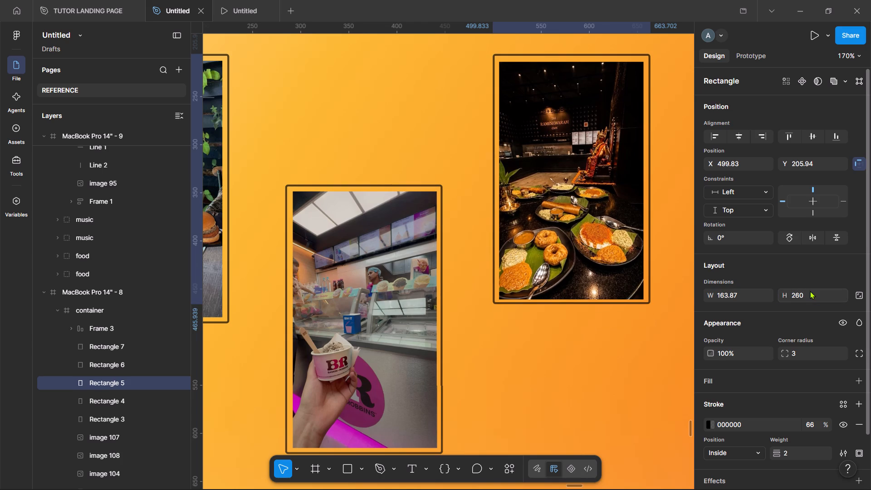
Set the outline around the Rameshwaram dishes photo to 264 high and 164 wide.
left_click(810, 291)
type("264")
key("Return")
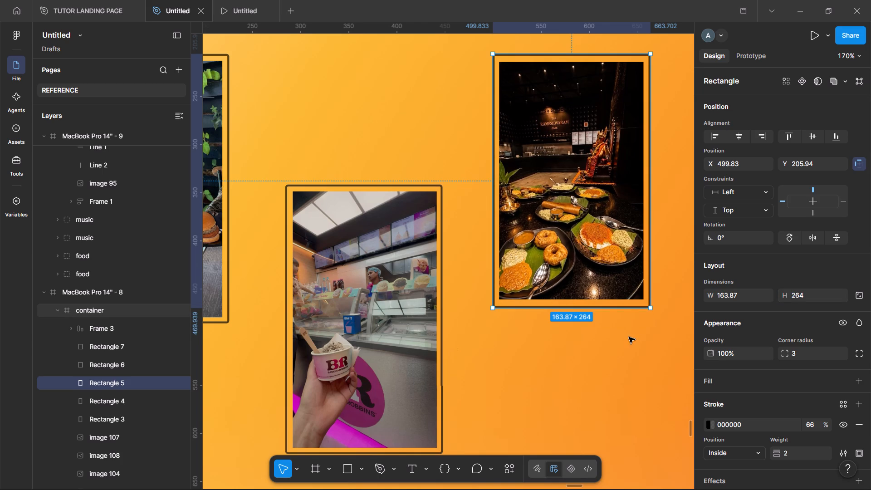
left_click(736, 289)
type("164")
key("Return")
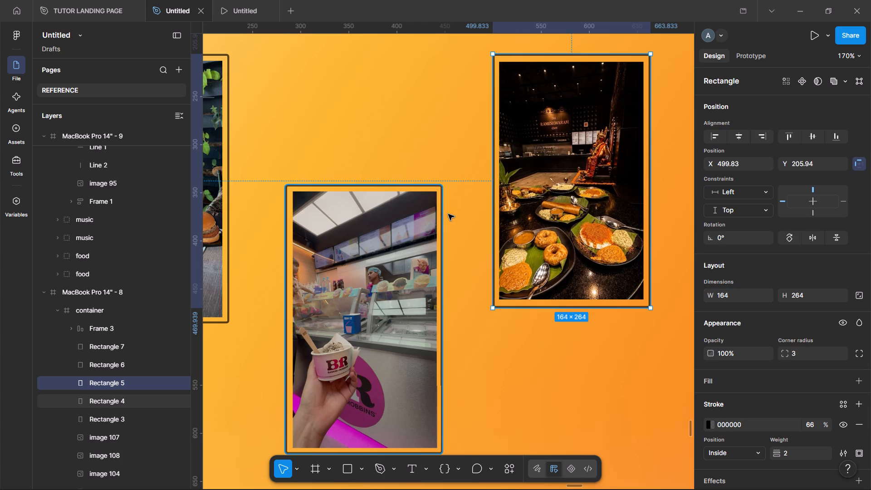
Set the width of the outlines around the ice cream cup photo and the Truffles burger photo to 164.
left_click(443, 218)
left_click(733, 295)
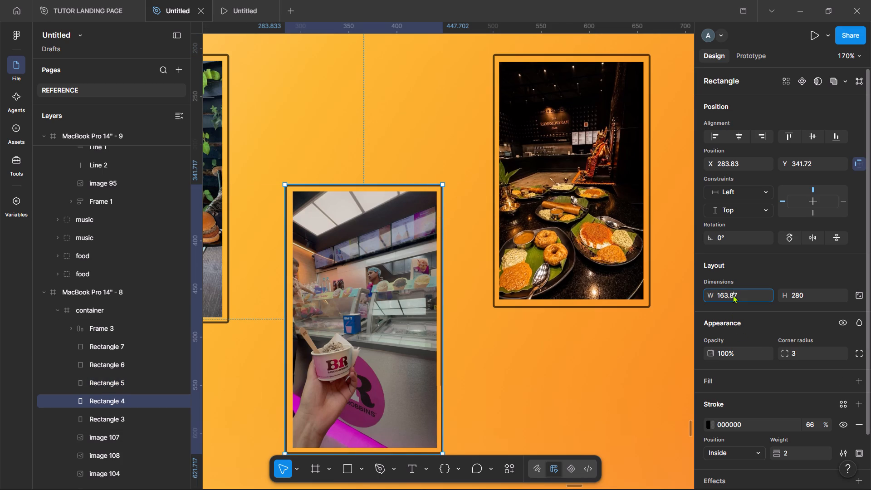
type("164")
key("Return")
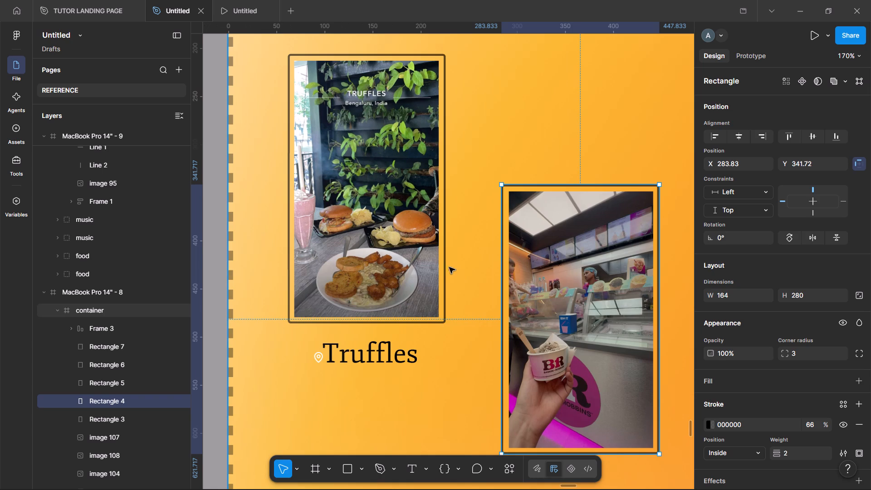
left_click(446, 269)
left_click(733, 298)
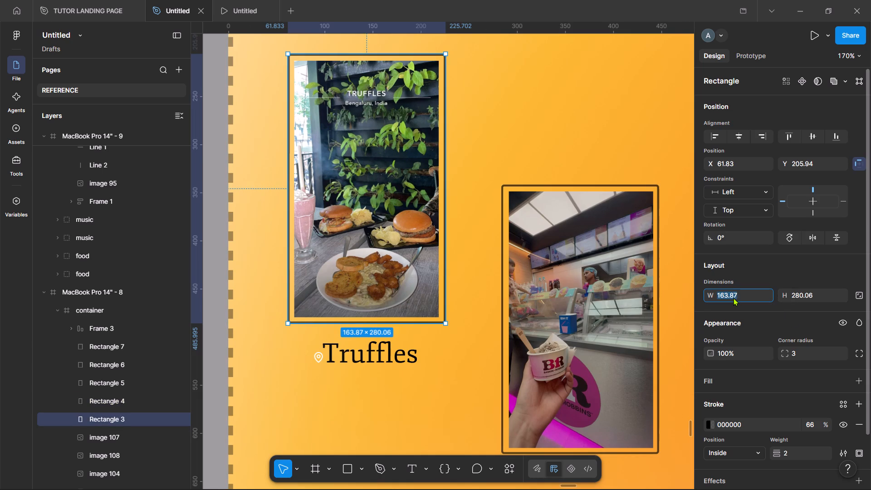
type("164")
key("Return")
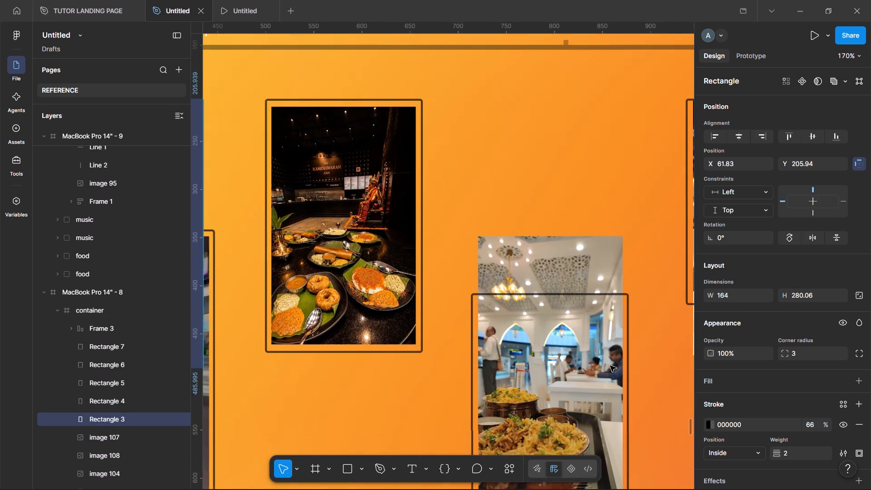
Resize the outline around the rice dish photo to 164 wide and 280 high.
left_click(629, 372)
left_click(738, 290)
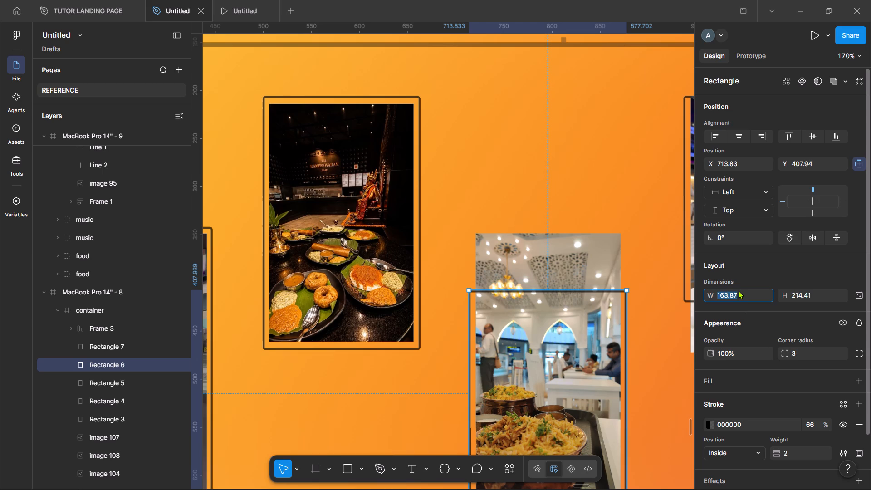
type("164")
key("Return")
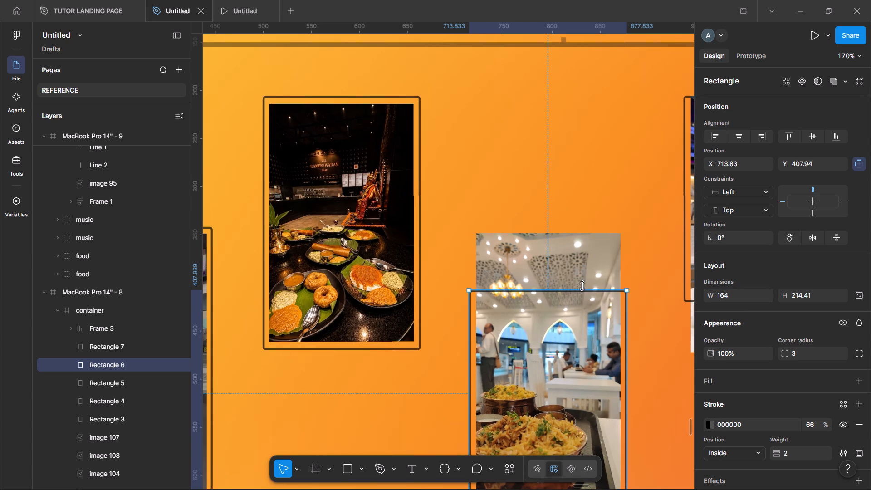
left_click(793, 297)
type("280")
key("Return")
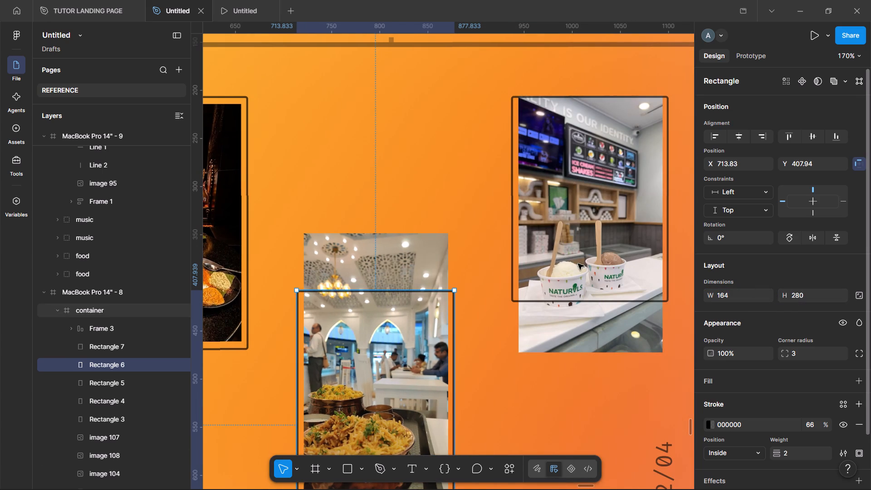
Move the rice dish photo's outline up to about Y 344 so it frames the photo.
key("shift+Up")
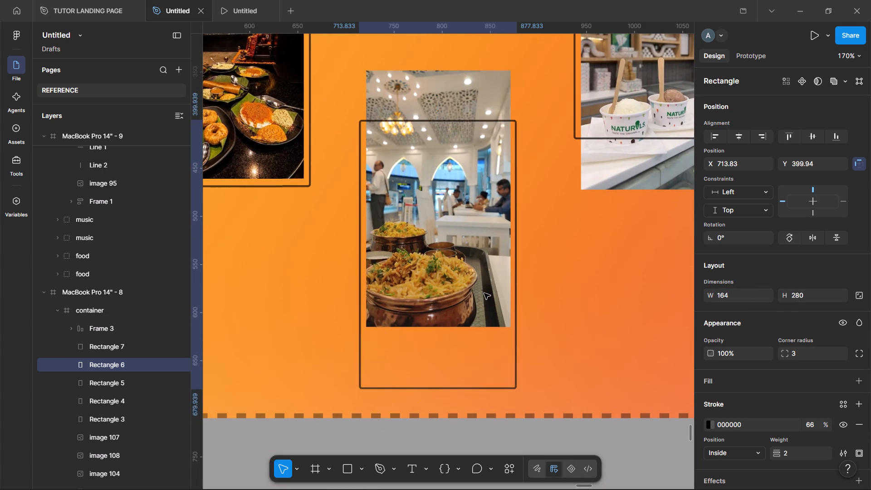
key("shift+Up")
key("shift+Up")
key("shift+Up")
key("shift+Up")
key("shift+Up")
key("shift+Up")
key("shift+Up")
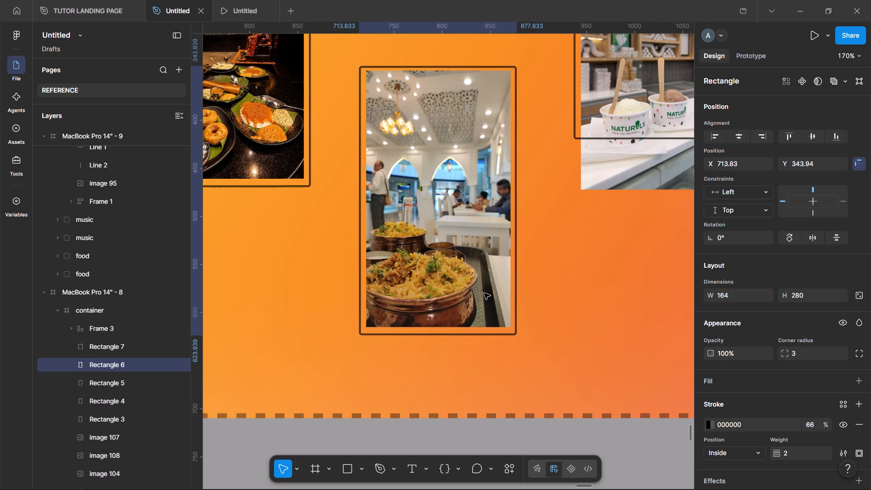
Set the width of the outline around the Naturals ice cream shop photo to 164.
scroll(484, 293, "up", 2)
left_click(568, 394)
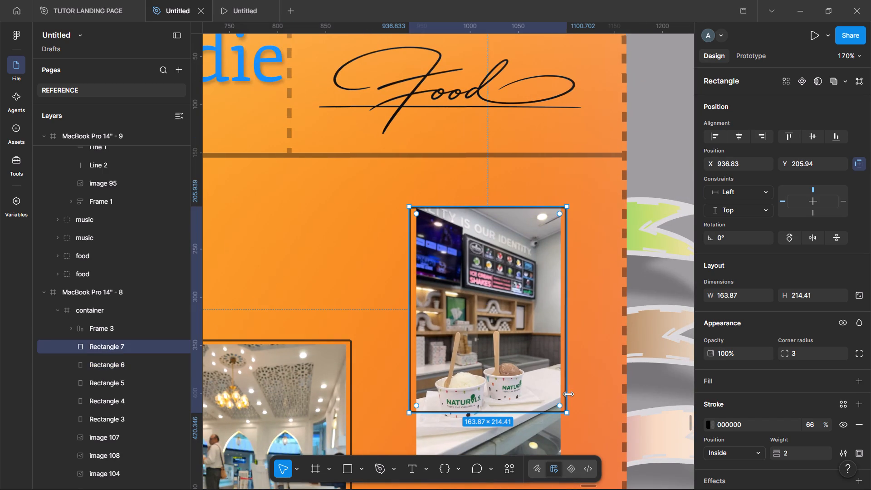
left_click(737, 288)
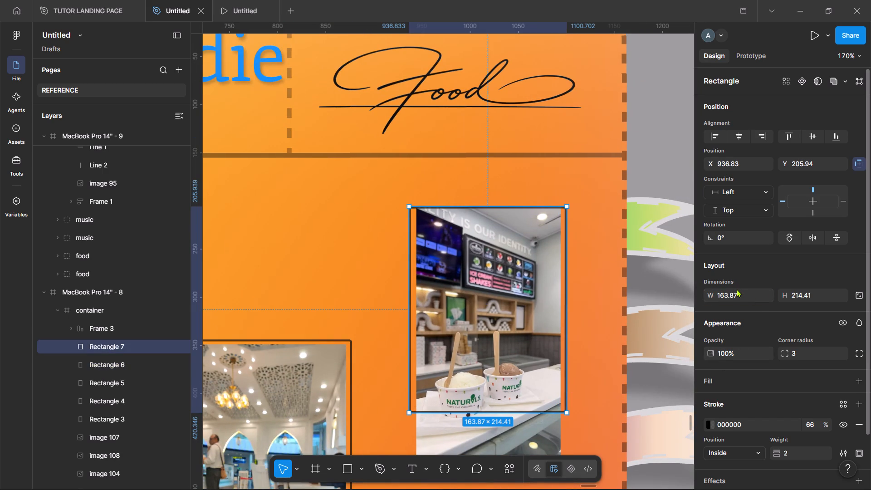
left_click(735, 296)
type("164")
key("Return")
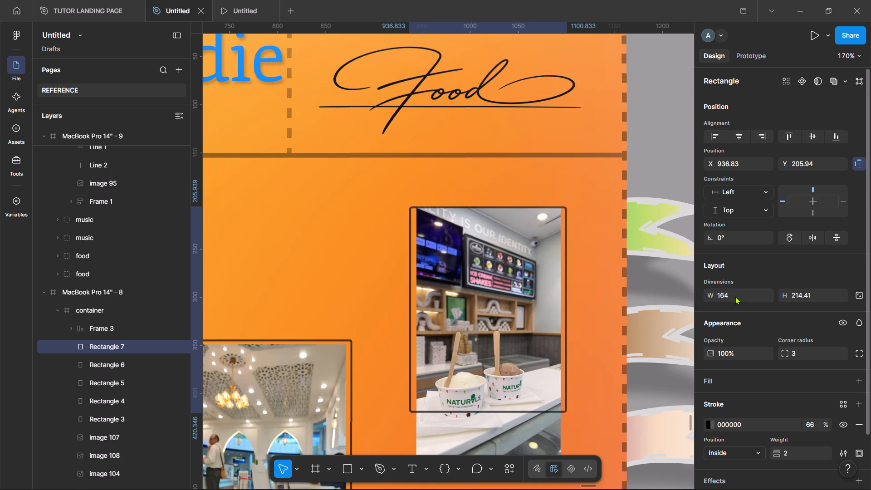
Set the height of the outline around the Naturals ice cream photo to 280 and move it up to about Y 198.
left_click(802, 290)
type("280")
key("Return")
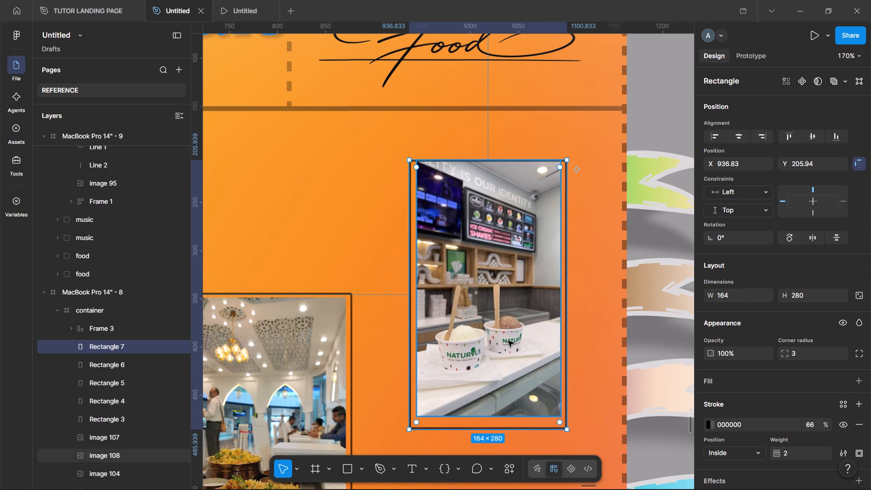
key("shift+Up")
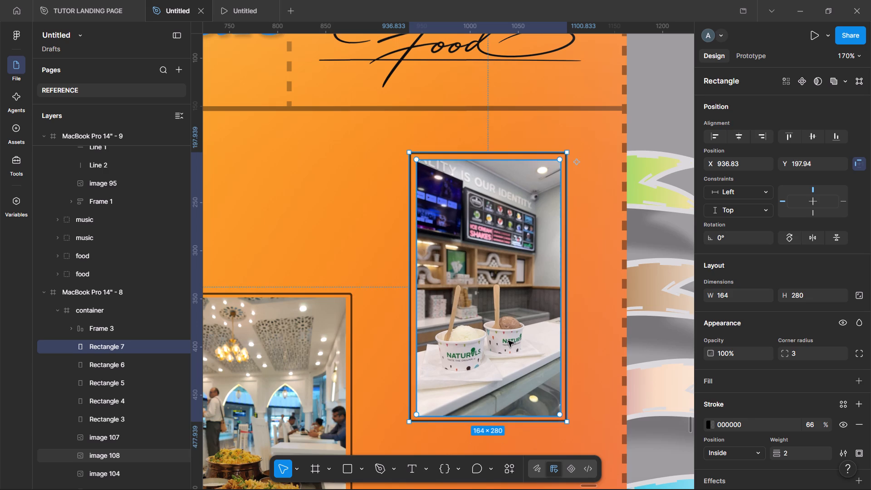
scroll(508, 341, "right", 3)
scroll(493, 487, "down", 4)
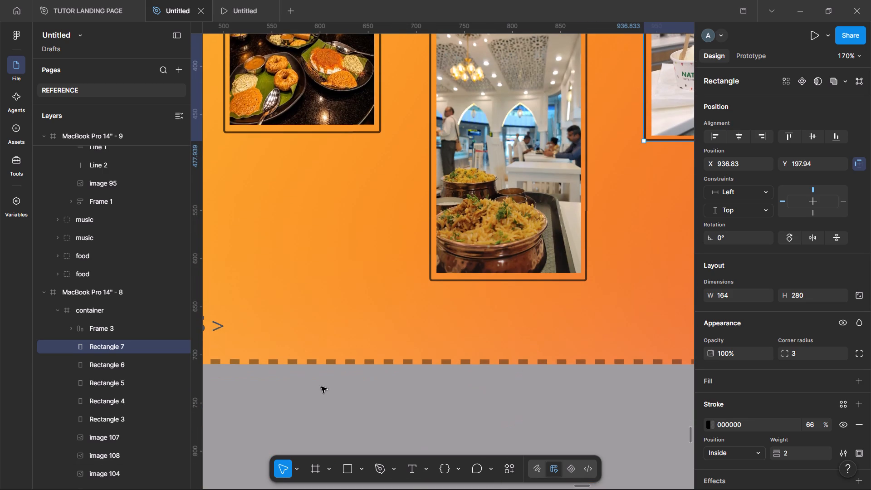
left_click(632, 337)
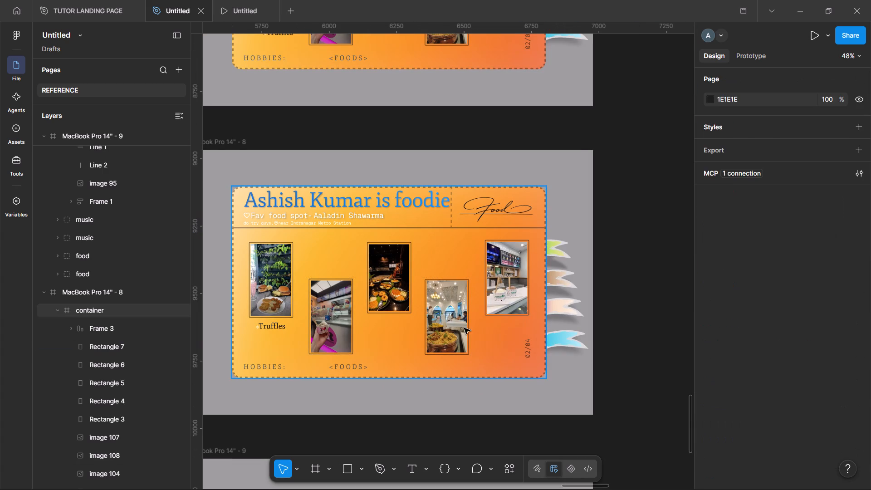
Duplicate the Truffles caption with its location pin and place the copy centred above the ice cream cup photo, about X 312, Y 310.
scroll(425, 295, "right", 1)
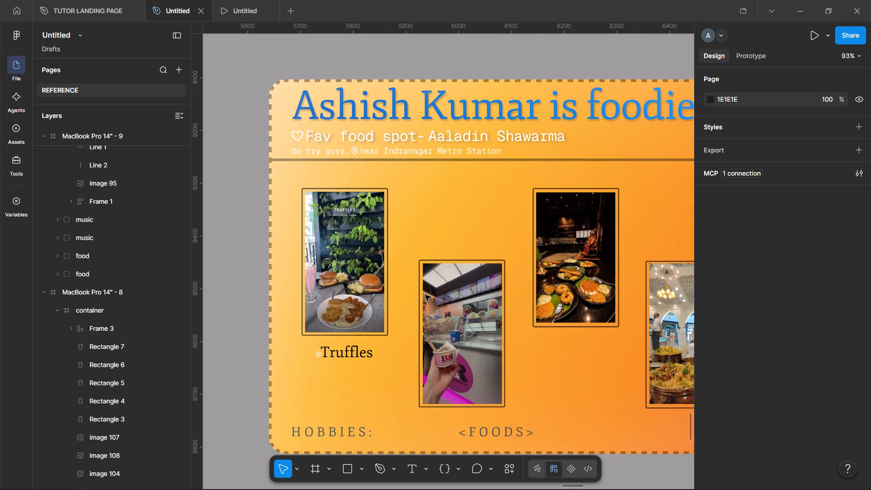
left_click(357, 349)
left_click(357, 349)
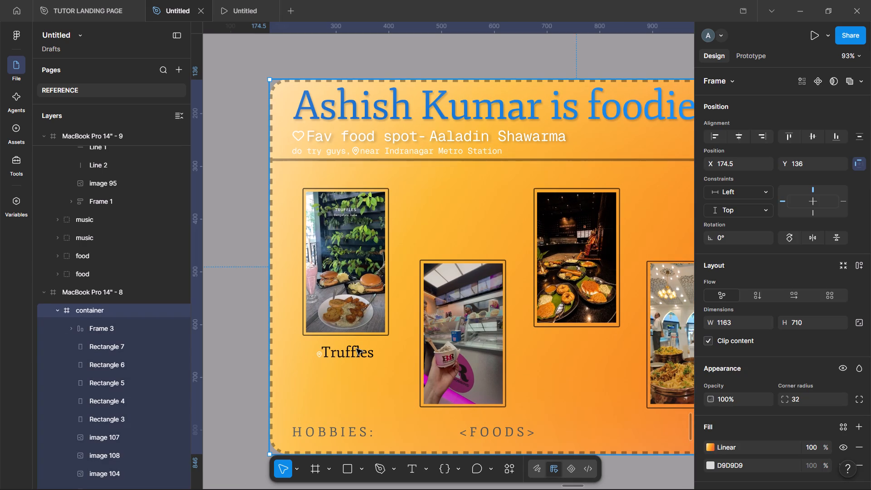
double_click(357, 349)
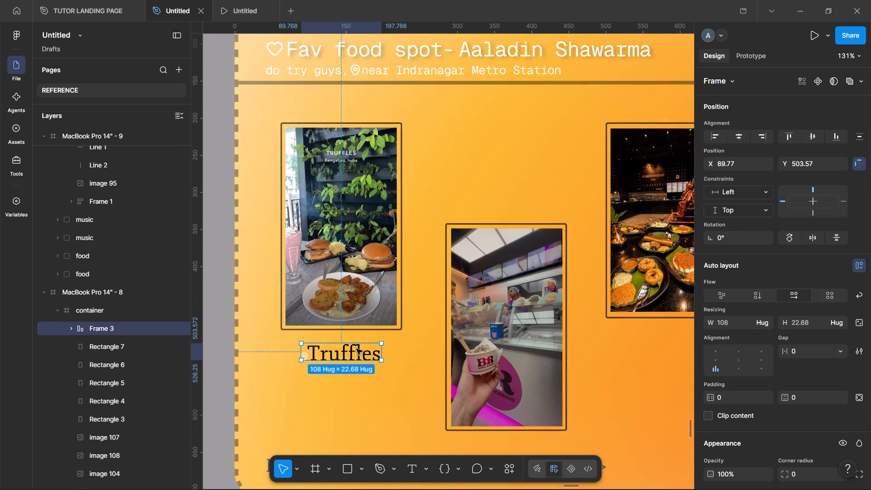
left_click_drag(357, 349, 510, 208, "alt")
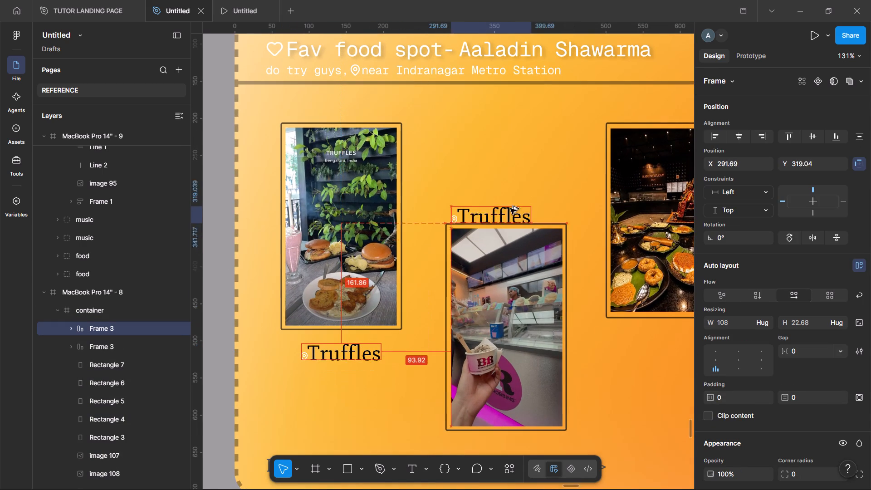
left_click_drag(510, 208, 519, 205, "alt")
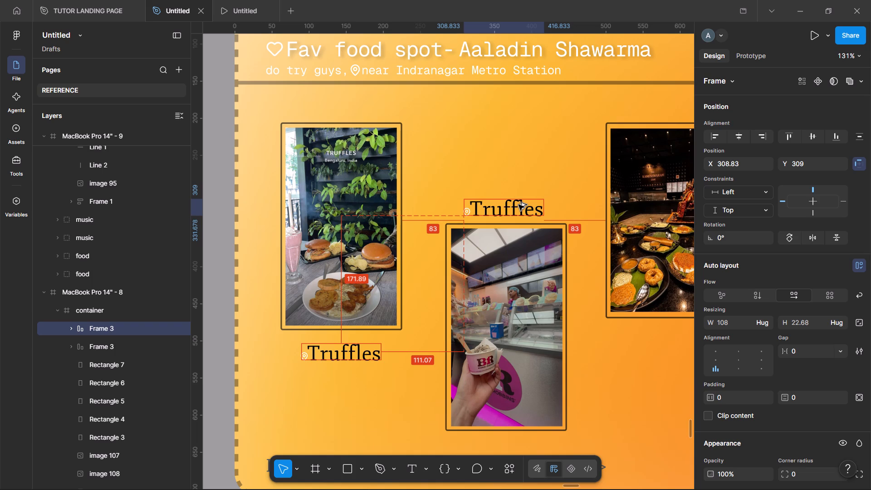
left_click_drag(519, 205, 521, 206, "alt")
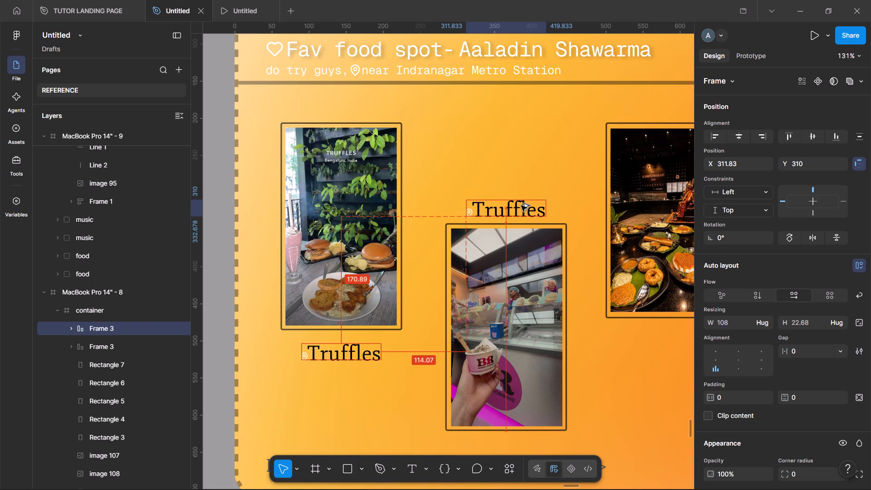
left_click_drag(521, 206, 520, 206, "alt")
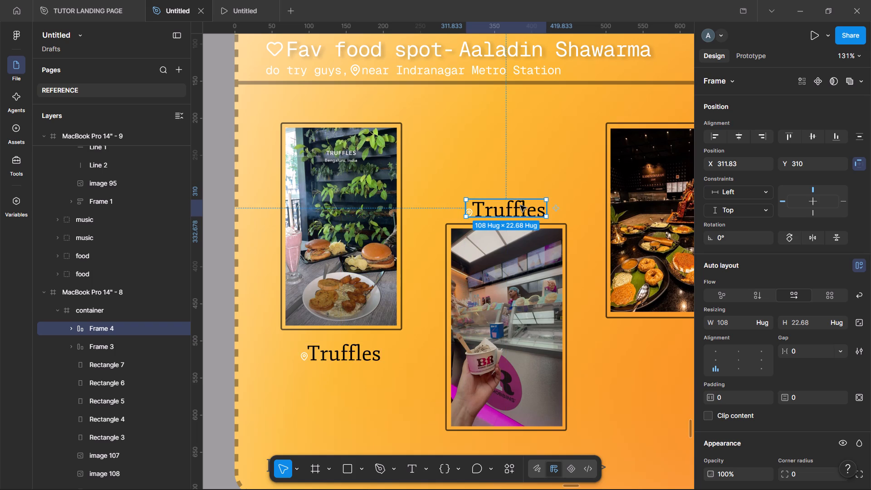
Rotate the original Truffles caption to -12° and move it to about X 45, Y 477, at the burger photo's lower-left corner.
scroll(520, 206, "left", 3)
scroll(520, 206, "right", 3)
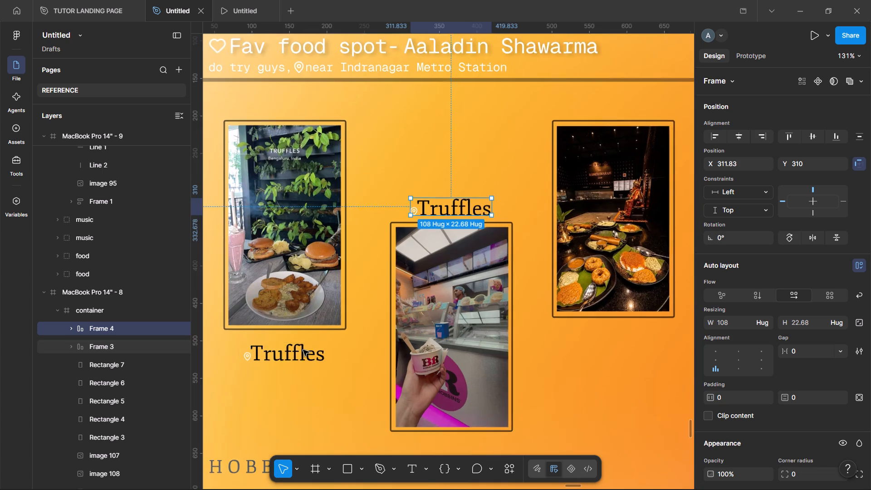
scroll(303, 350, "right", 1)
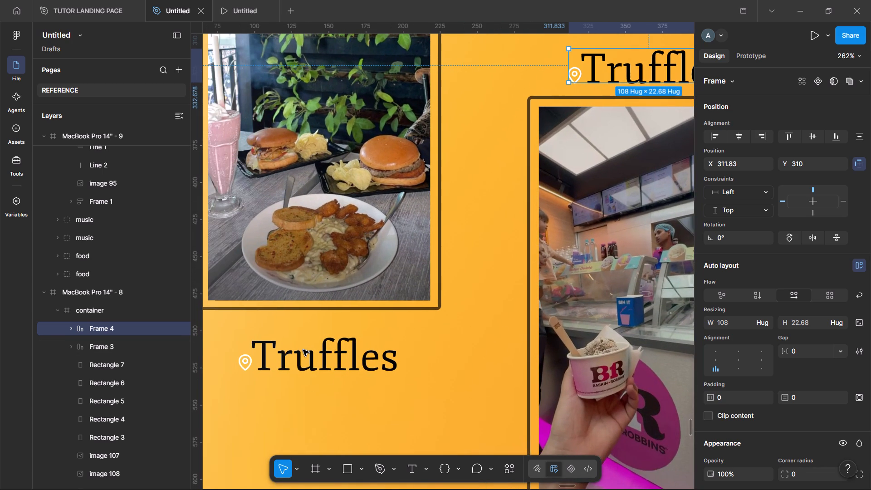
scroll(303, 350, "right", 1)
left_click(352, 357)
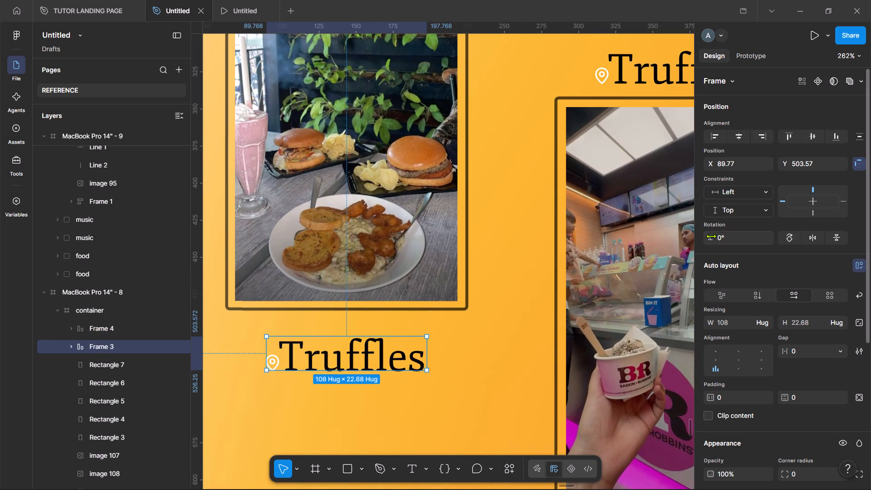
left_click_drag(711, 236, 724, 238)
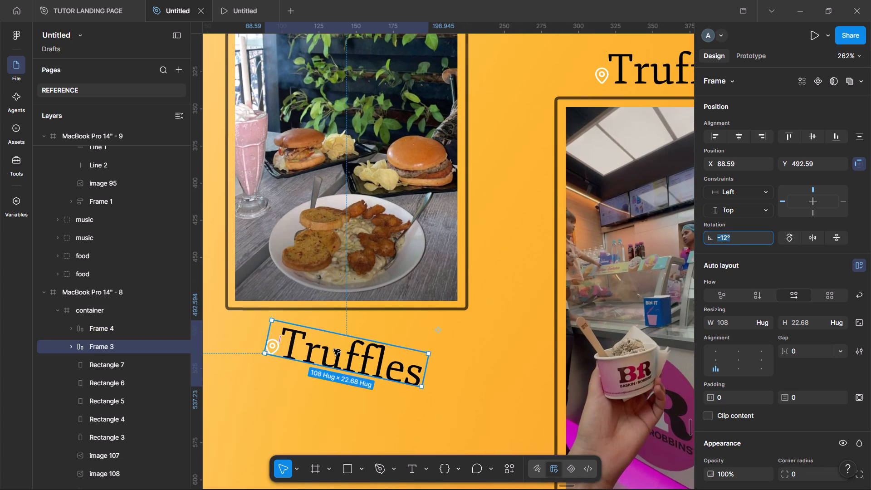
left_click_drag(339, 345, 281, 323)
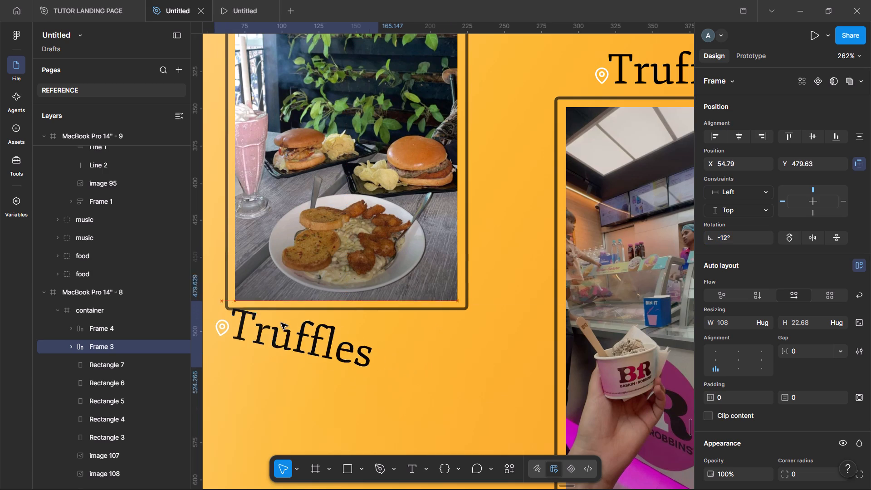
left_click_drag(281, 323, 274, 323)
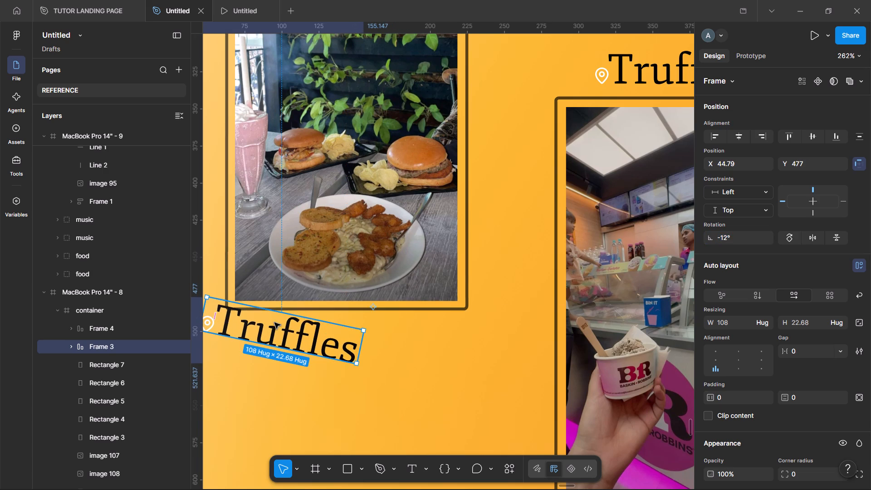
scroll(274, 323, "right", 2)
left_click(254, 307)
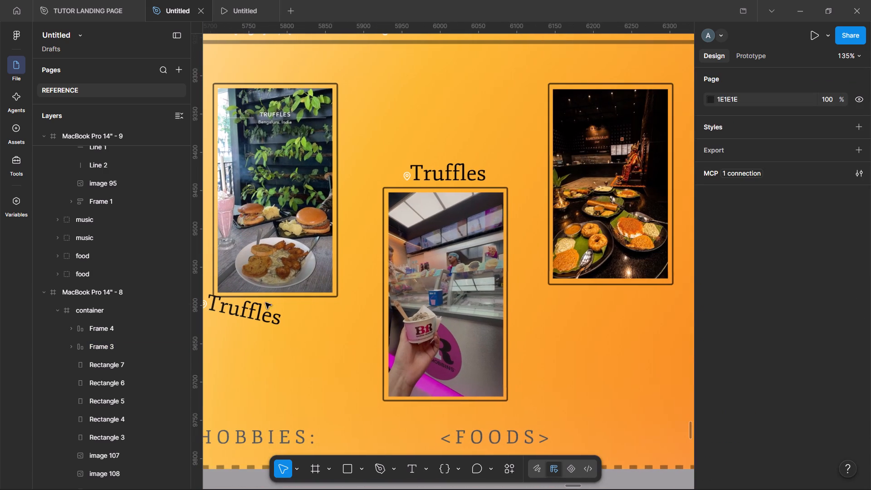
Change the copied caption above the ice cream cup photo to "Baskin Robbins" and make its text box auto width.
double_click(450, 203)
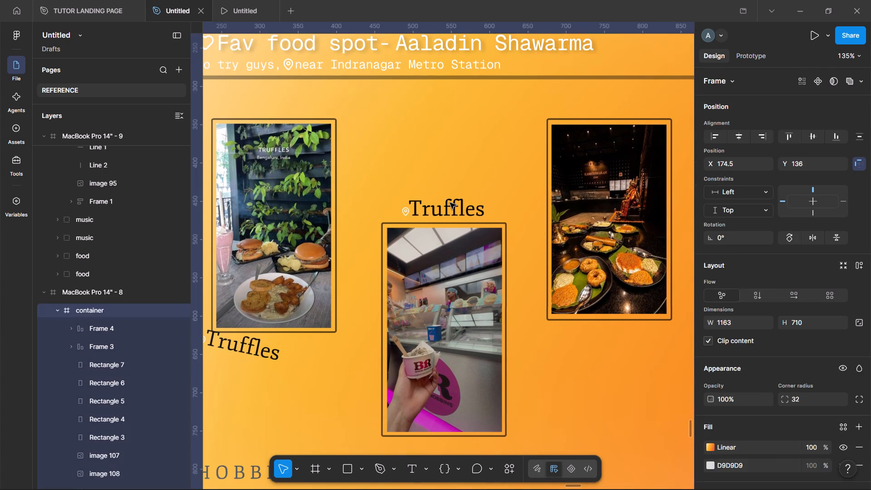
double_click(450, 206)
double_click(471, 204)
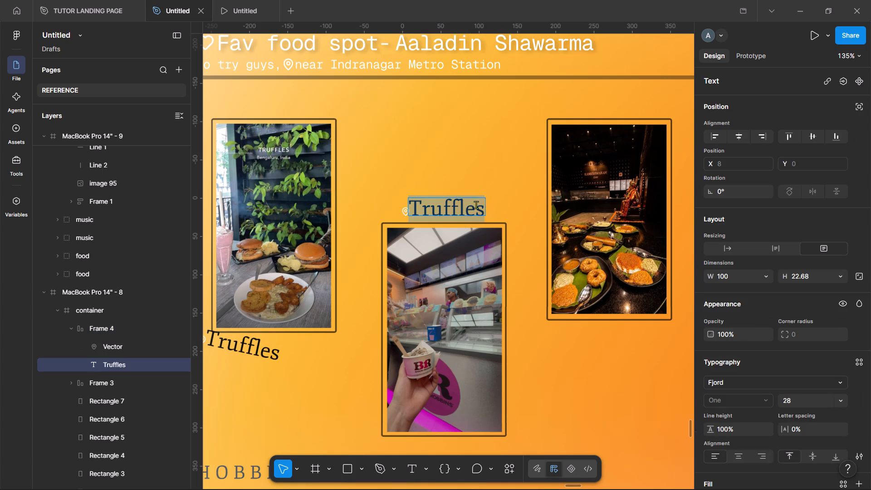
left_click(482, 206)
key("BackSpace")
key("BackSpace")
key("BackSpace")
key("BackSpace")
key("BackSpace")
key("BackSpace")
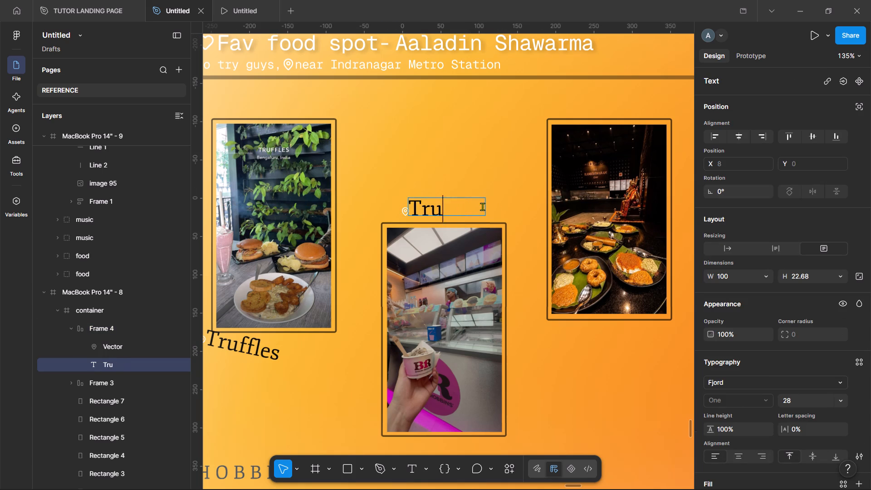
key("BackSpace")
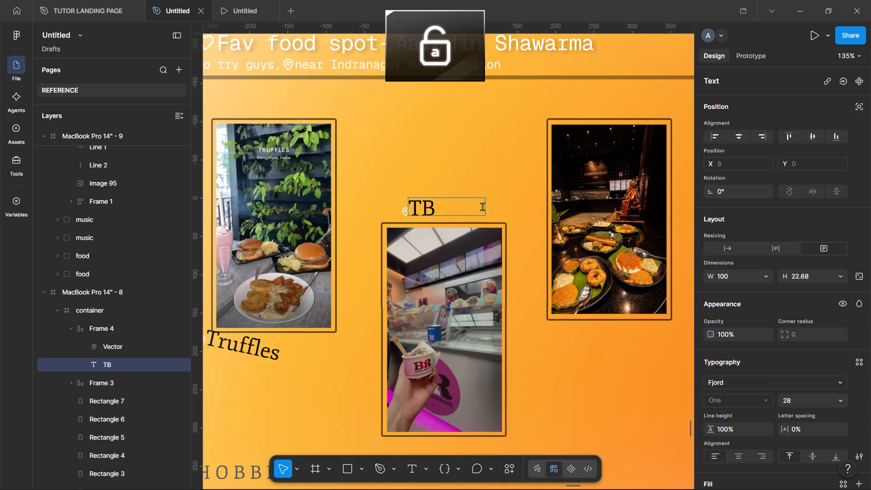
key("Left")
key("BackSpace")
key("BackSpace")
key("Right")
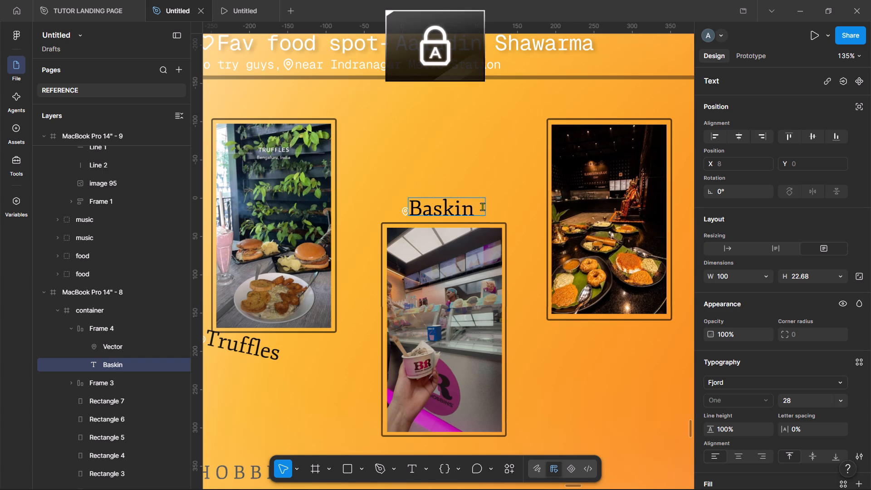
type("obbins")
left_click(503, 191)
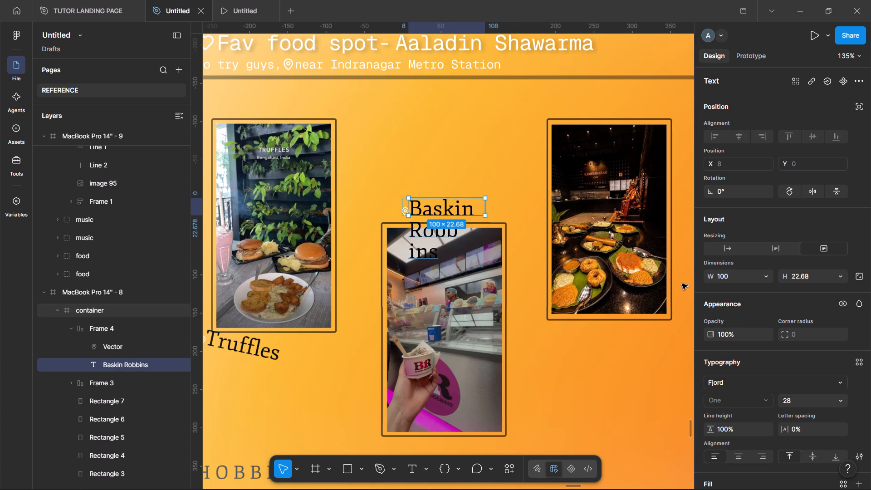
left_click(736, 242)
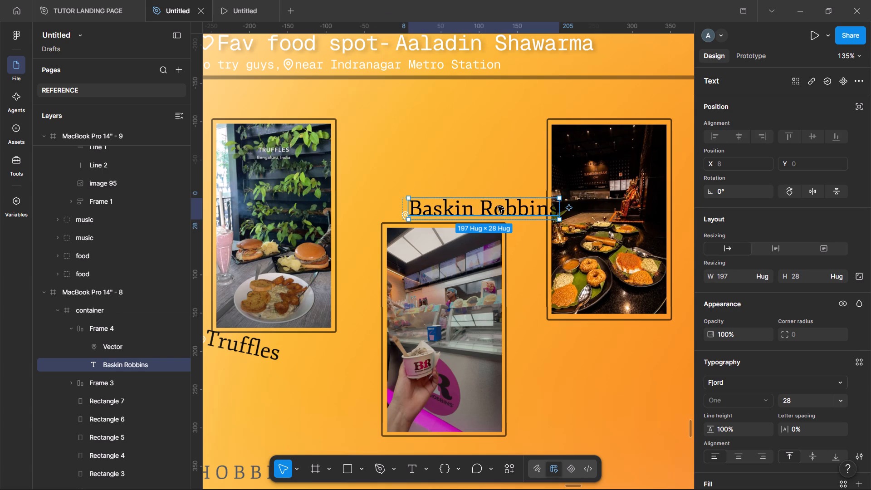
Rotate the whole Baskin Robbins caption, including its location pin, to 12°.
left_click(259, 351)
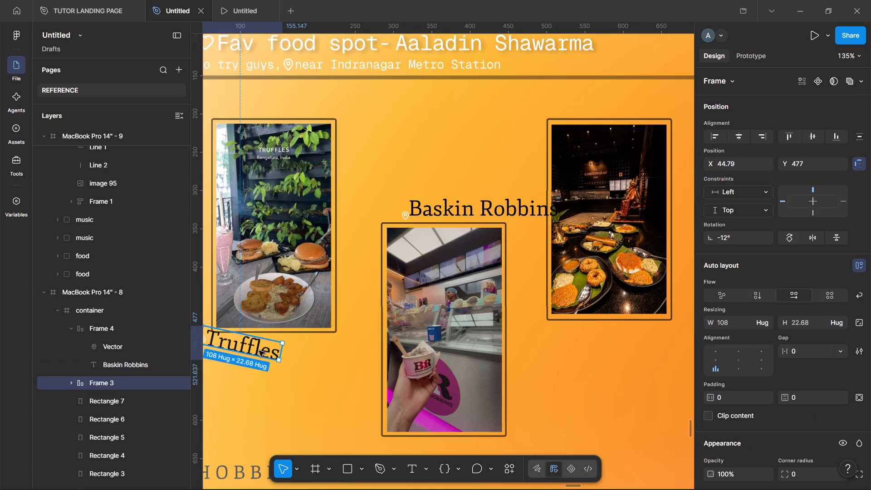
left_click(530, 208)
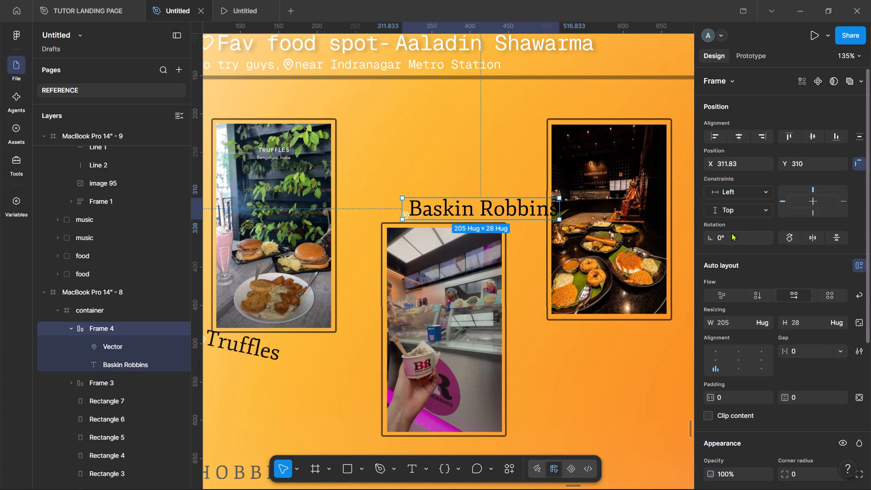
left_click(731, 233)
type("12")
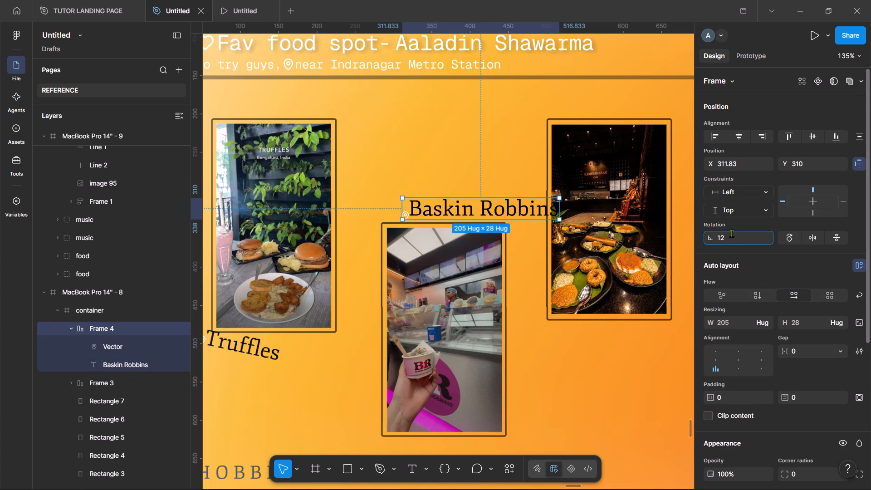
key("Return")
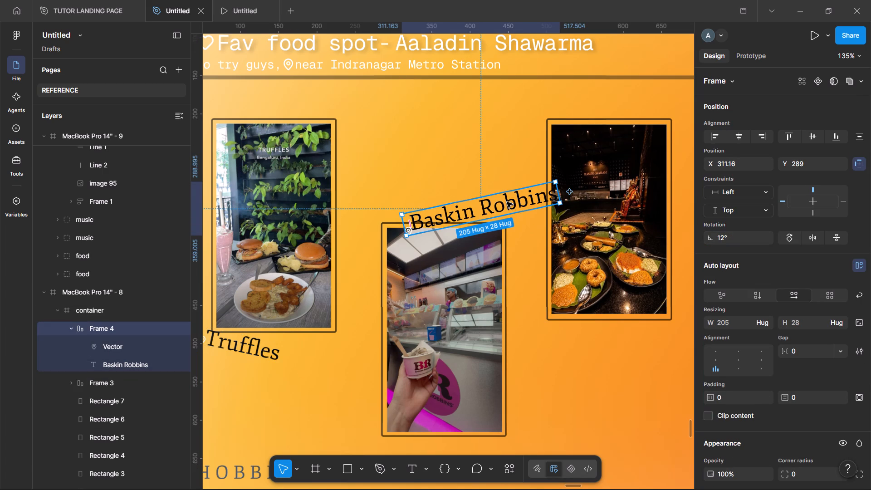
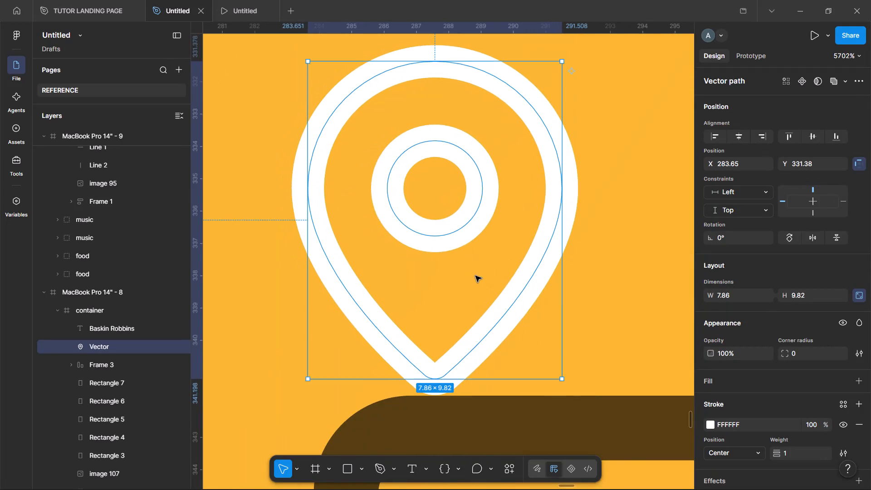
Move the Baskin Robbins location pin so its tip rests on the ice cream photo's outline corner, about X 283.84, Y 331.38.
left_click(475, 276)
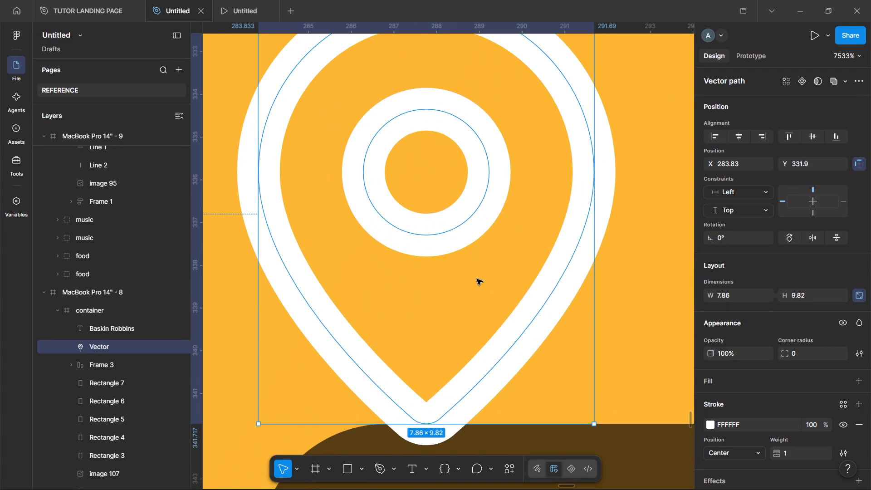
scroll(477, 279, "down", 2)
left_click_drag(477, 279, 476, 267)
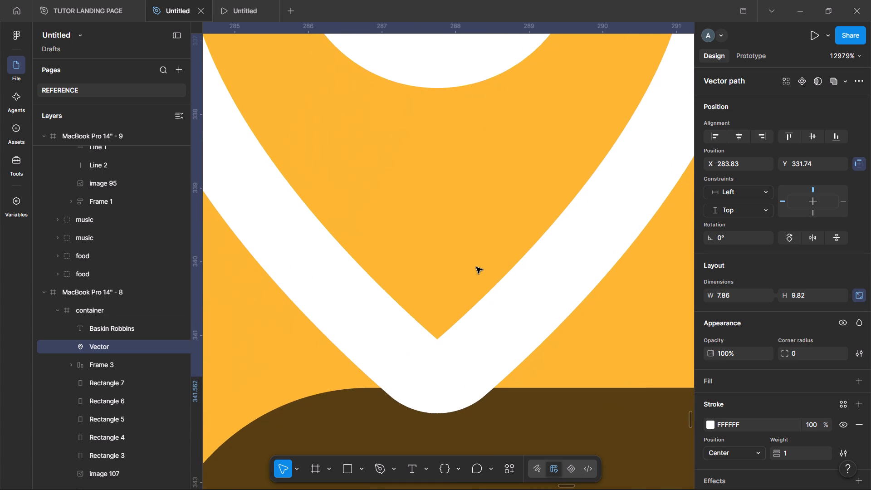
left_click_drag(476, 267, 477, 242)
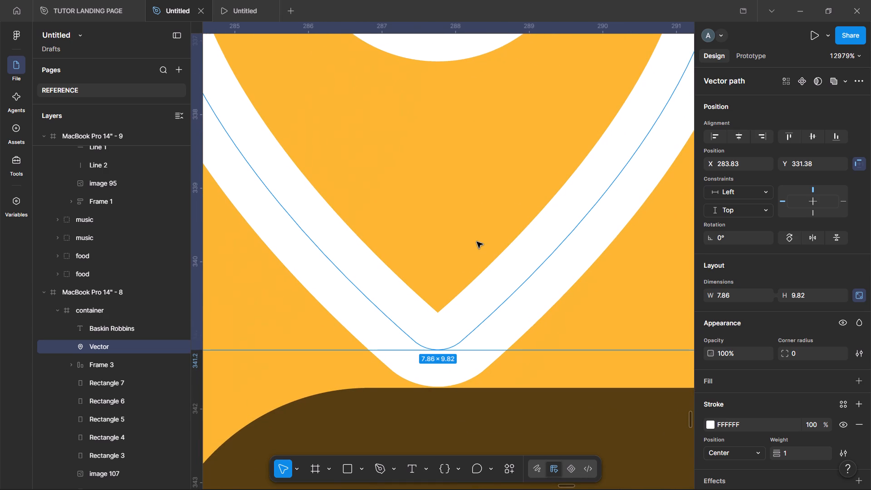
left_click_drag(477, 242, 477, 242)
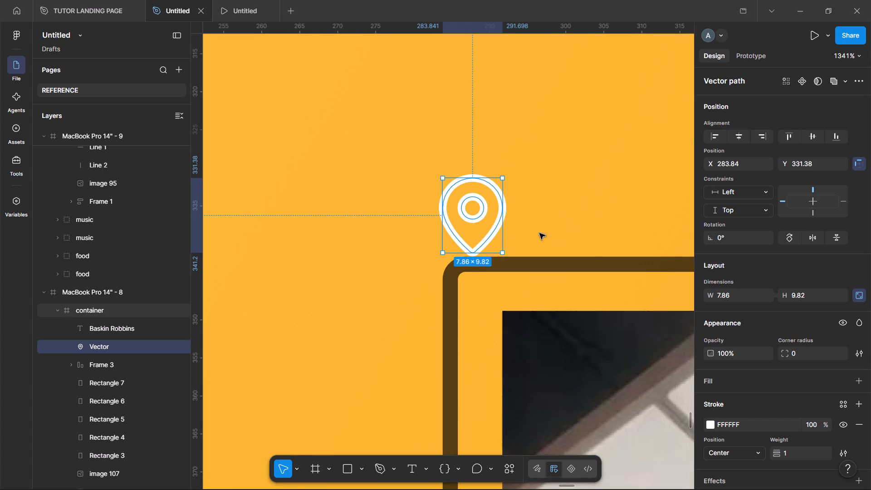
Move the tilted Baskin Robbins text down to sit just above its location pin, about X 278.03, Y 258.37.
left_click(576, 44)
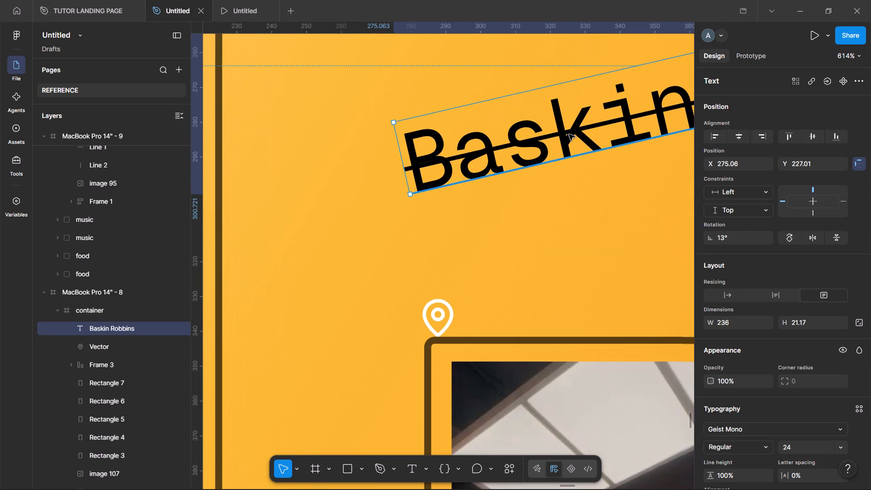
left_click_drag(569, 134, 578, 245)
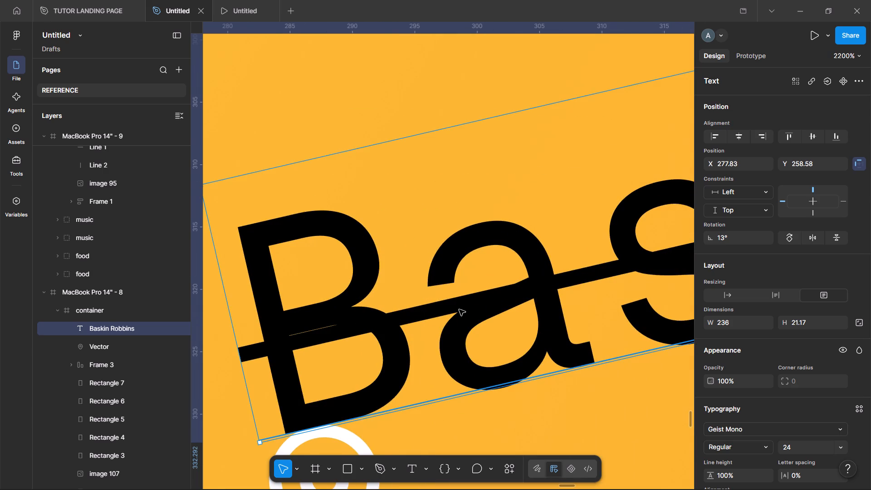
scroll(459, 309, "down", 1)
left_click_drag(458, 293, 460, 290)
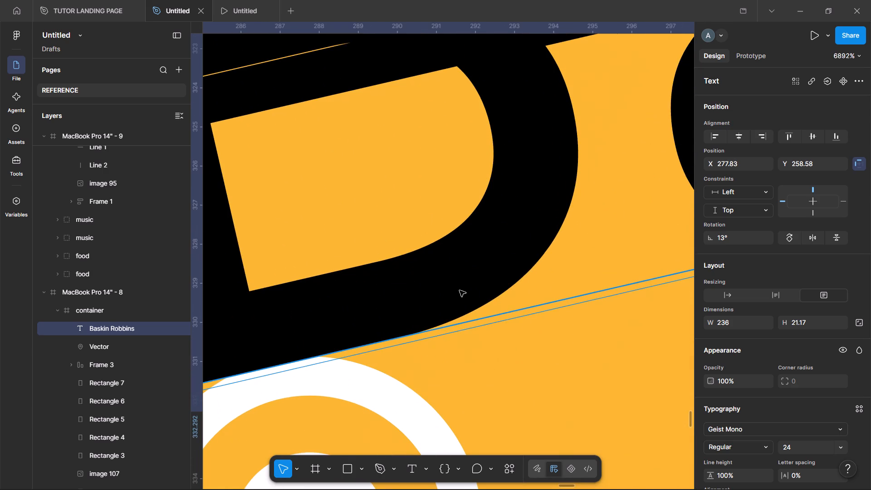
left_click_drag(460, 290, 466, 284)
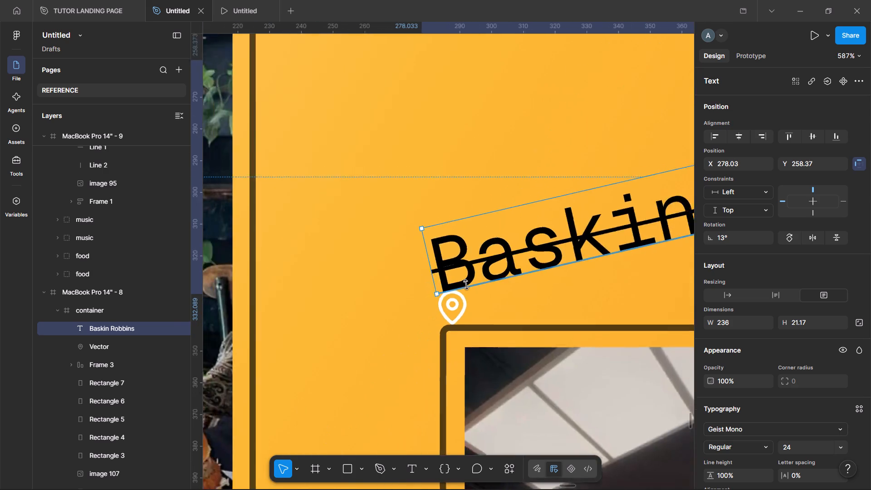
left_click(237, 255)
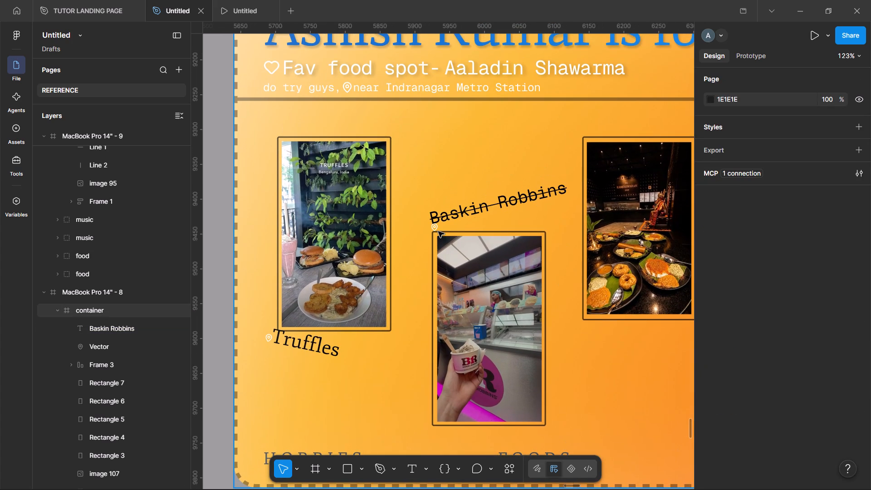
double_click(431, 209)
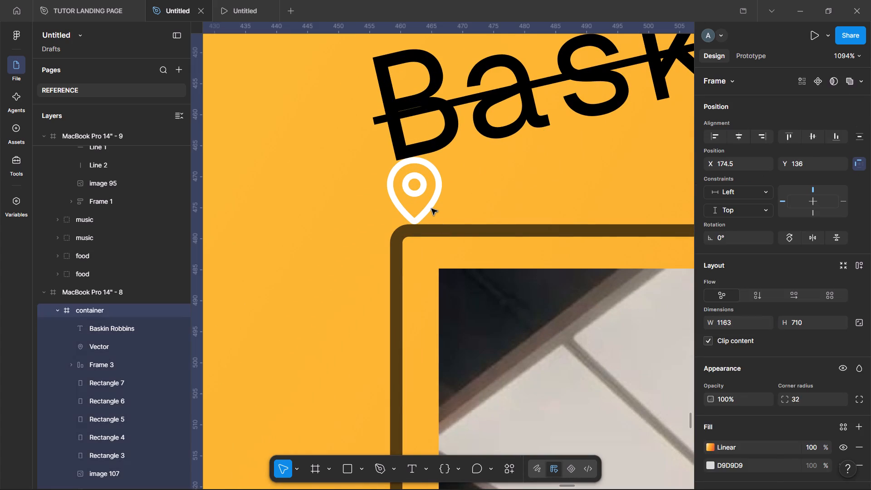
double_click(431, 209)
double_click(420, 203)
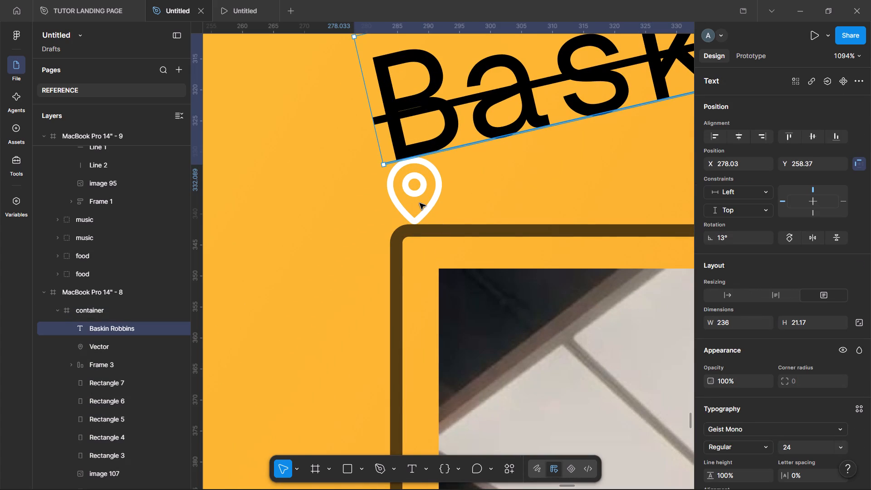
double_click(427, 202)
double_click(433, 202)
Review the captions and photo outlines on the food slide in the prototype preview, comparing it with the adjacent slide.
left_click(252, 0)
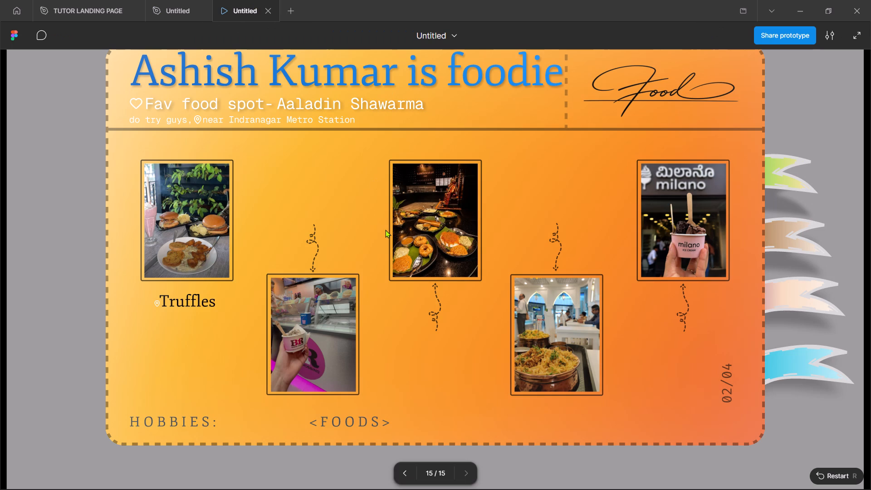
key("Left")
key("Left")
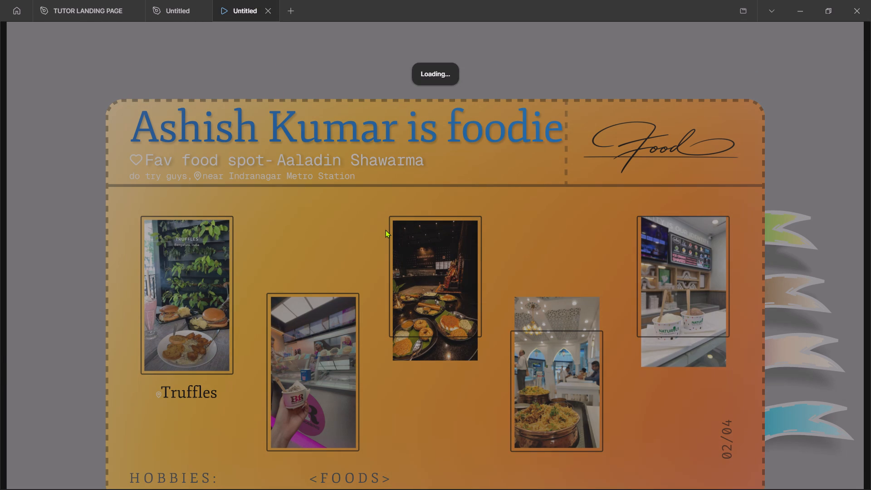
key("Right")
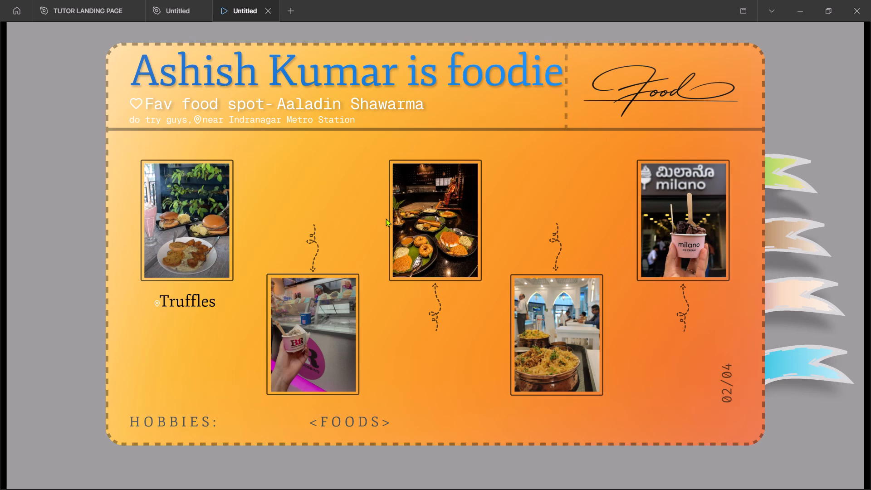
key("Left")
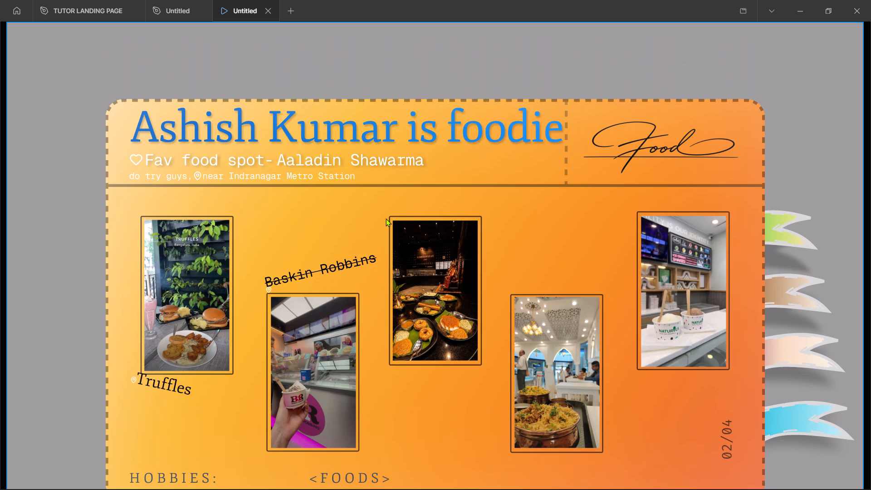
scroll(377, 279, "down", 1)
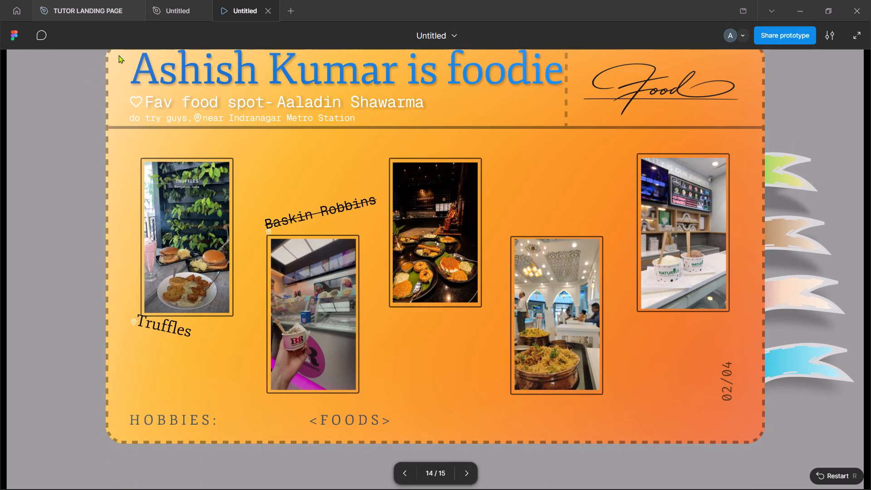
Switch to the TUTOR LANDING PAGE file.
left_click(106, 5)
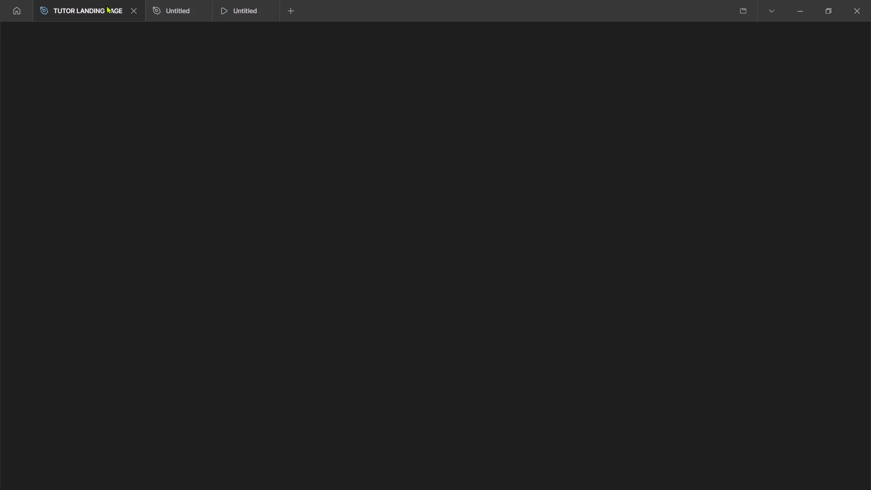